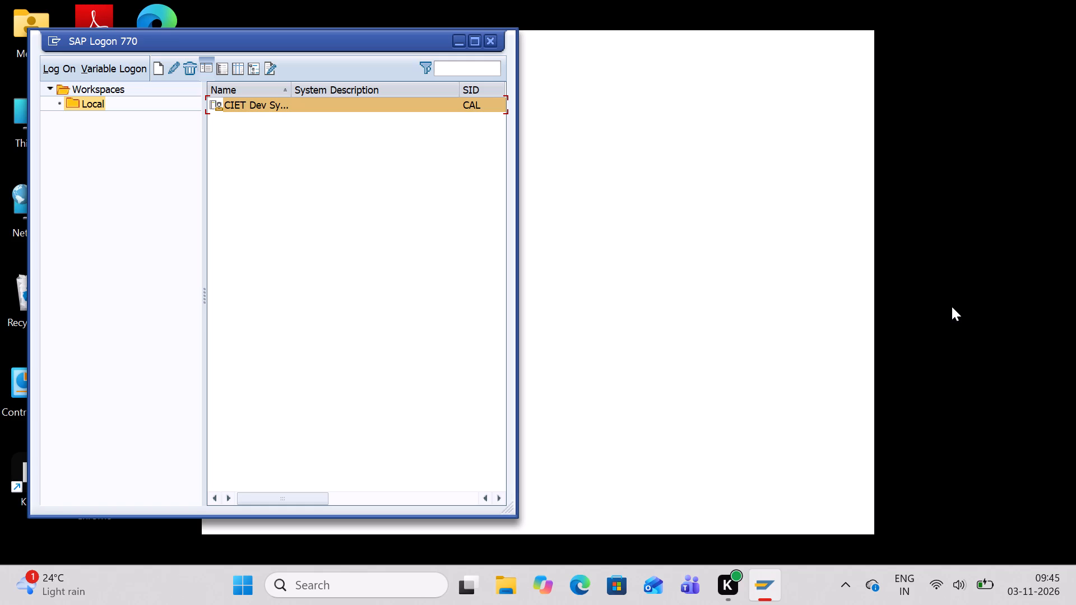
Open a connection to the CIET Dev system with SID CAL from the Local workspace.
{"action": "double_click", "coordinate": [469, 108]}
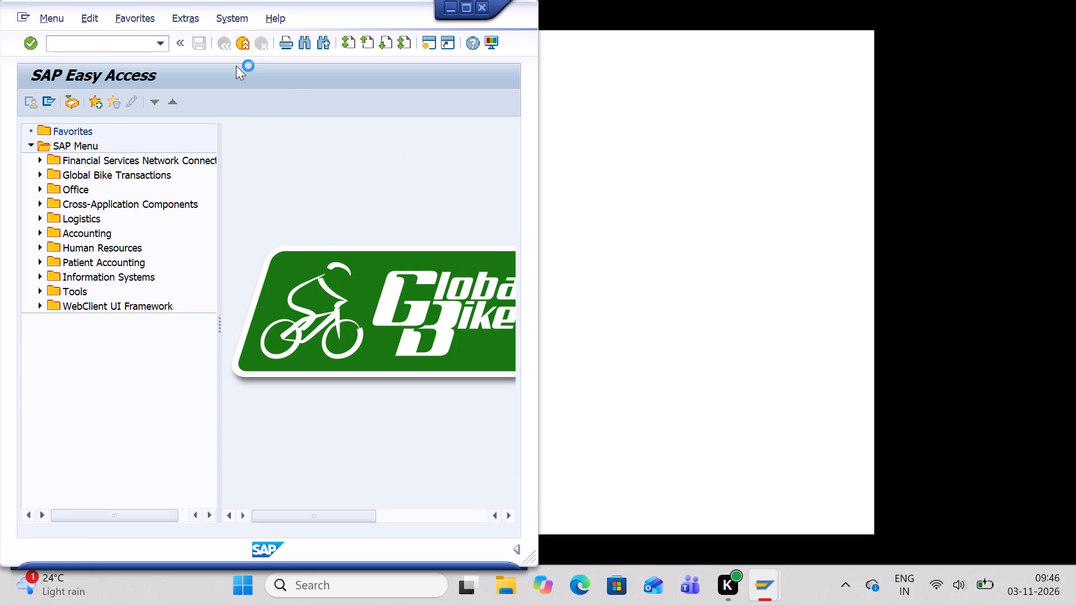
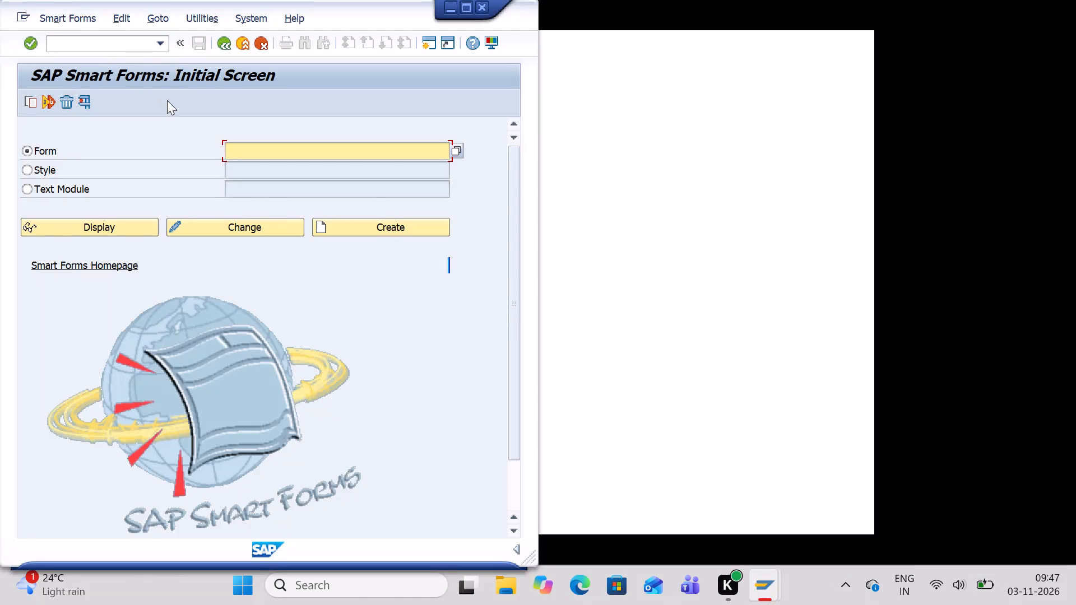
Choose the existing form ZHCL4_056_TRAVELLER_SF as the Smart Form to work with.
{"action": "key", "text": "z"}
{"action": "left_click", "coordinate": [309, 162]}
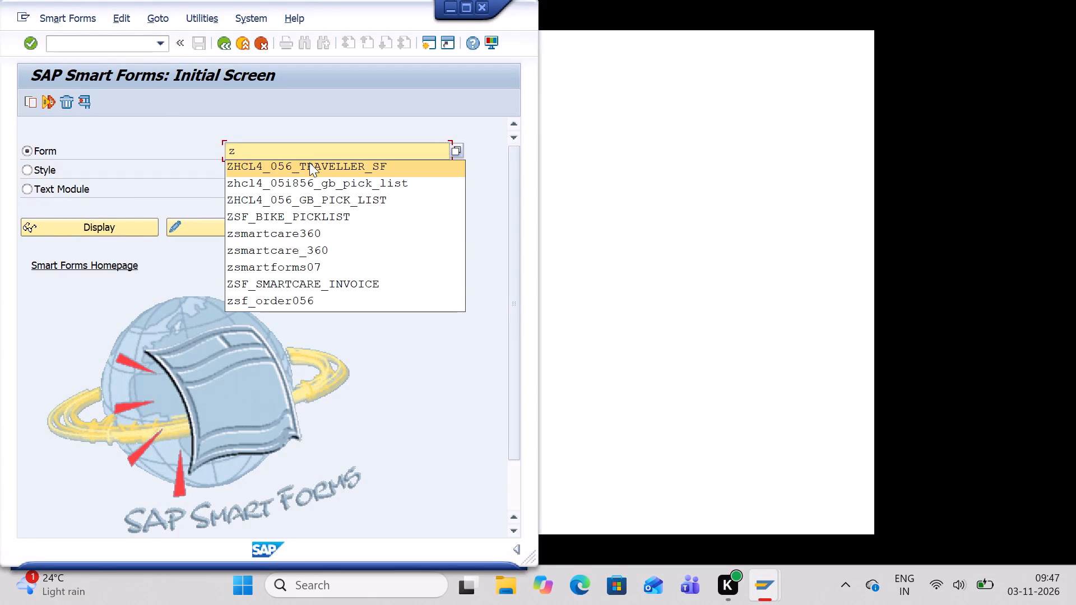
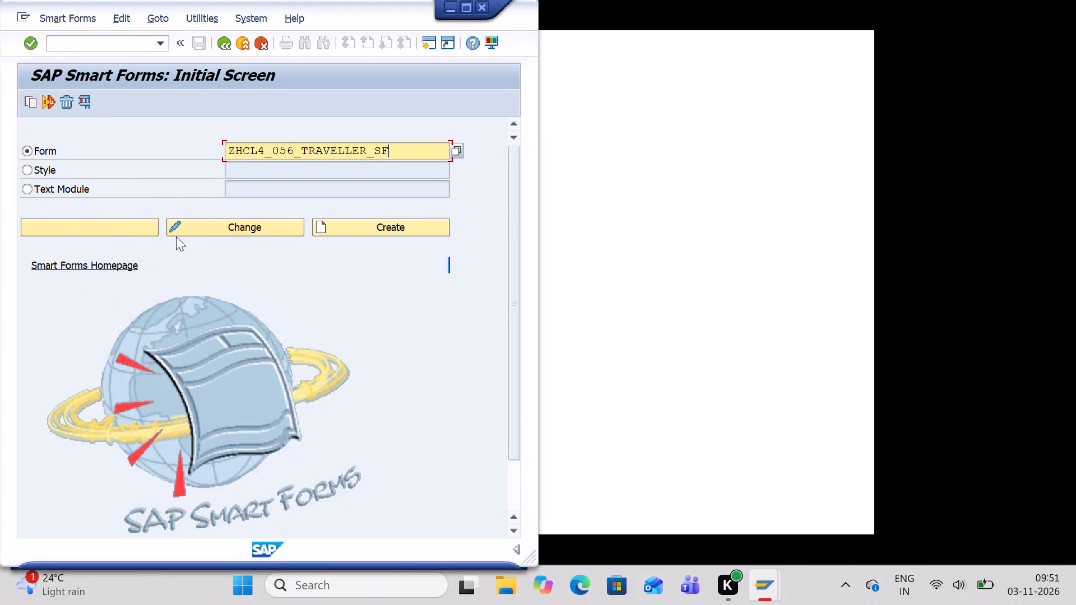
Open the Smart Form ZHCL4_056_TRAVELLER_SF in change mode.
{"action": "left_click", "coordinate": [241, 234]}
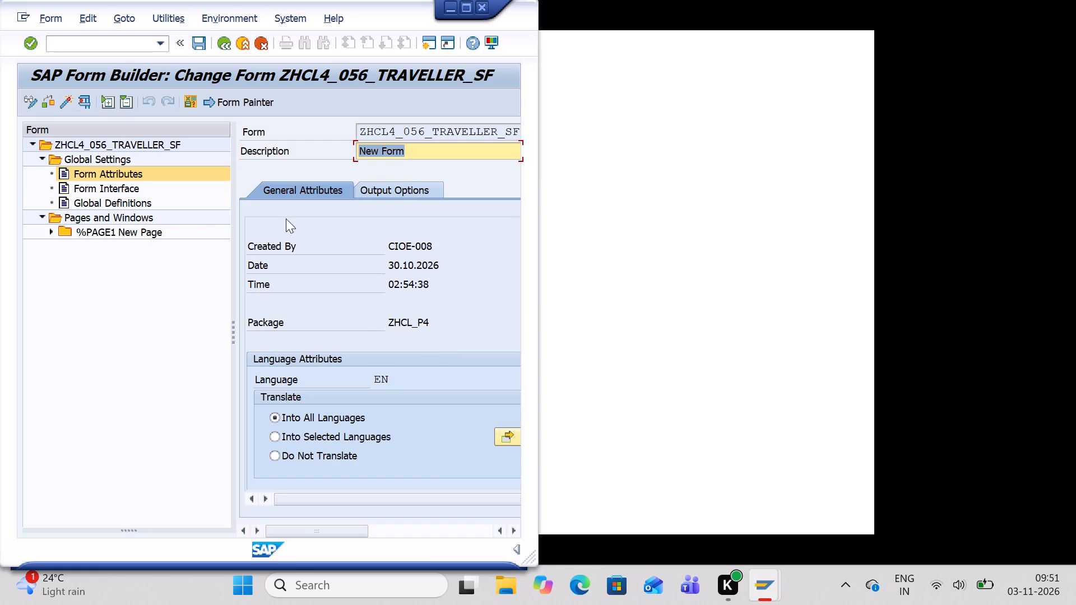
Maximize the form builder and expand %PAGE1 with its windows %WINDOW3, %WINDOW2 and %WINDOW1 to examine their contents.
{"action": "double_click", "coordinate": [51, 232]}
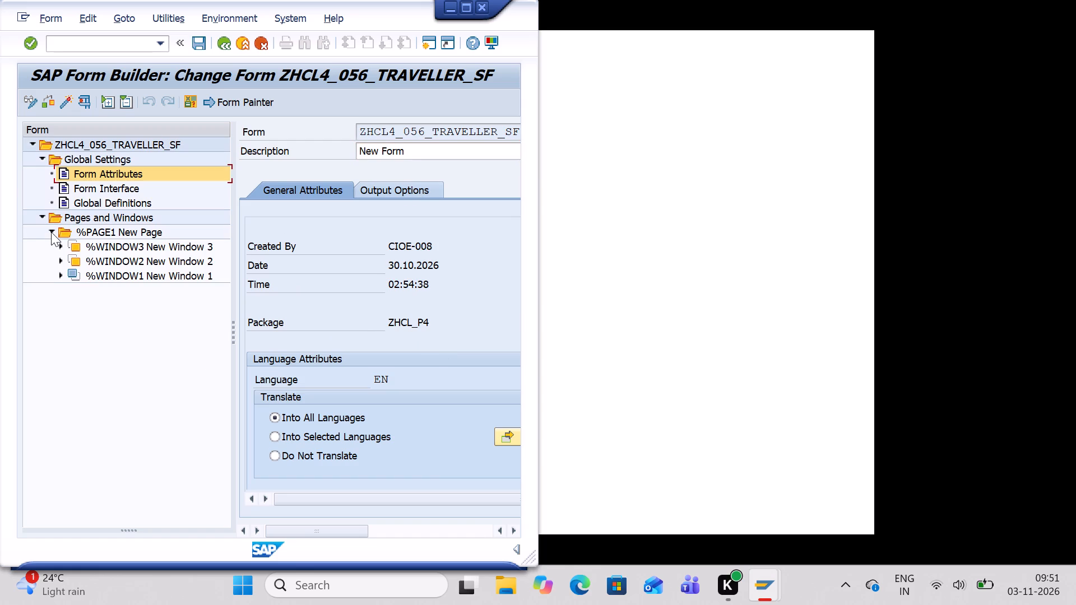
{"action": "left_click", "coordinate": [59, 245]}
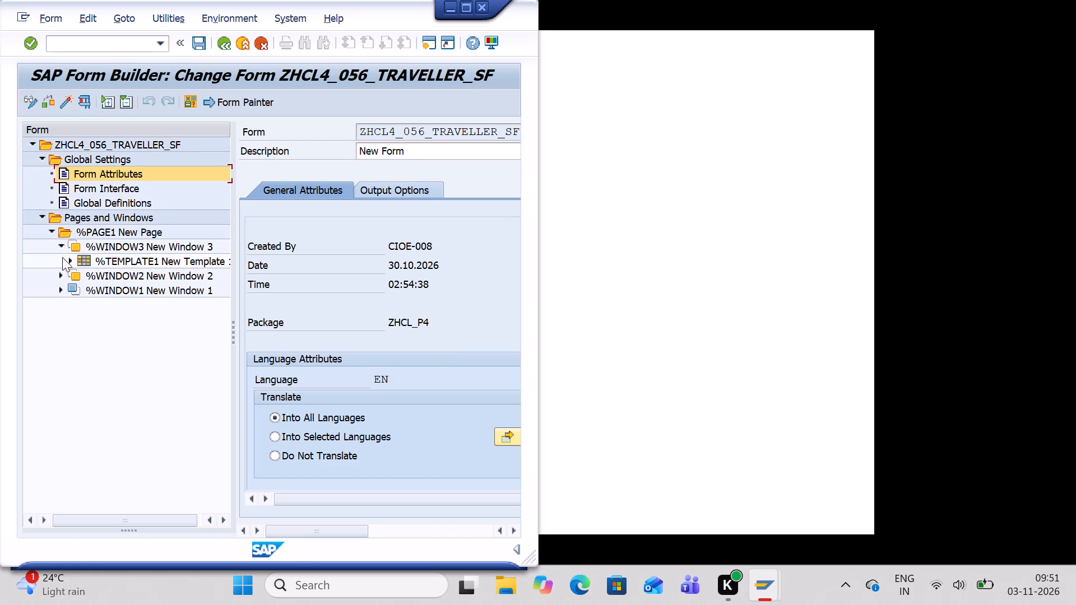
{"action": "left_click", "coordinate": [58, 276]}
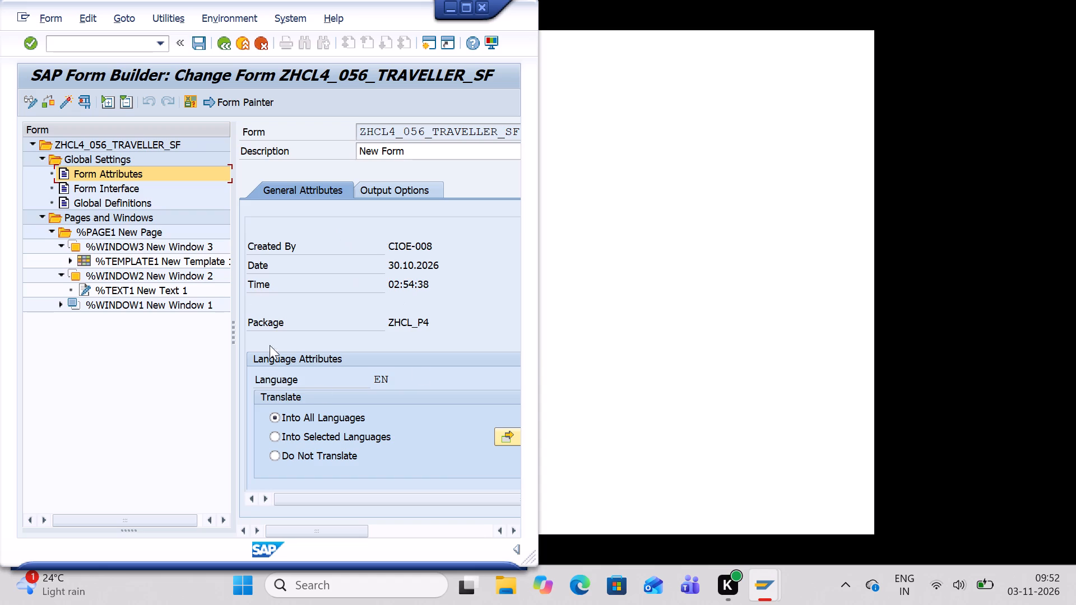
{"action": "left_click", "coordinate": [466, 8]}
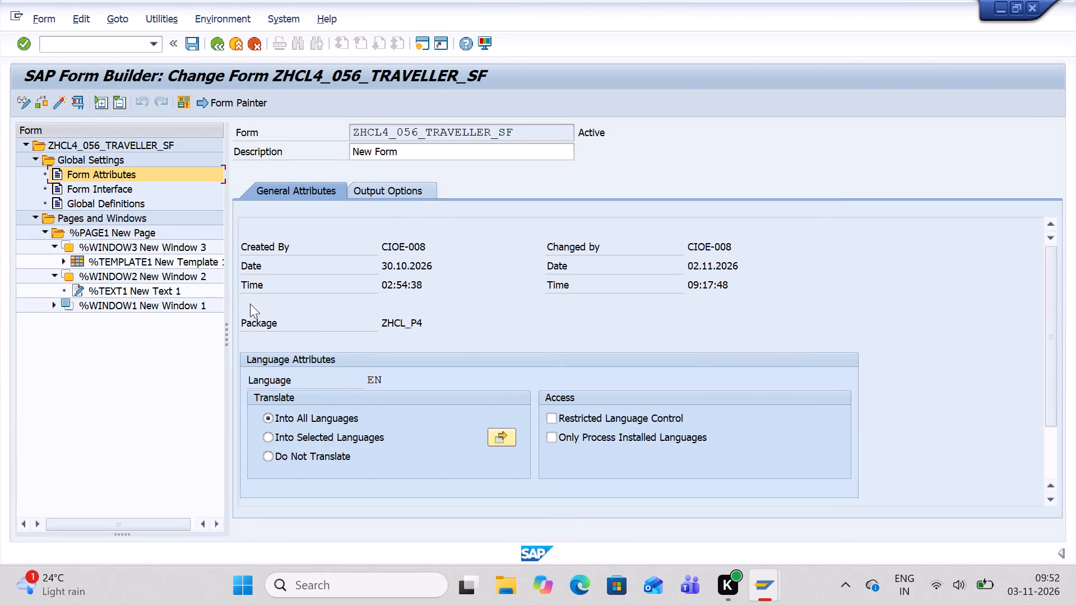
{"action": "left_click", "coordinate": [49, 308]}
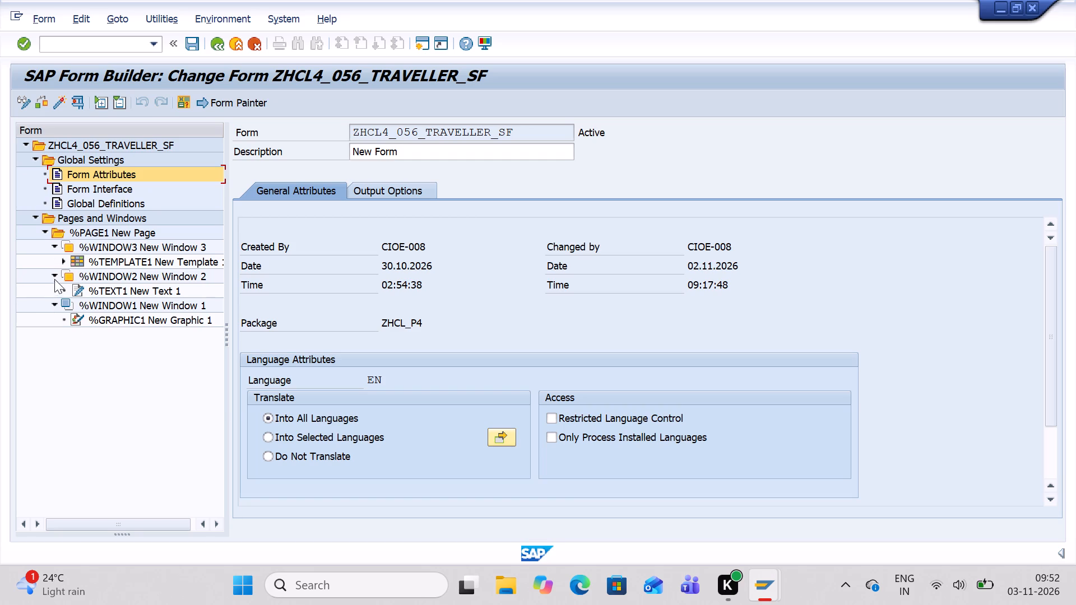
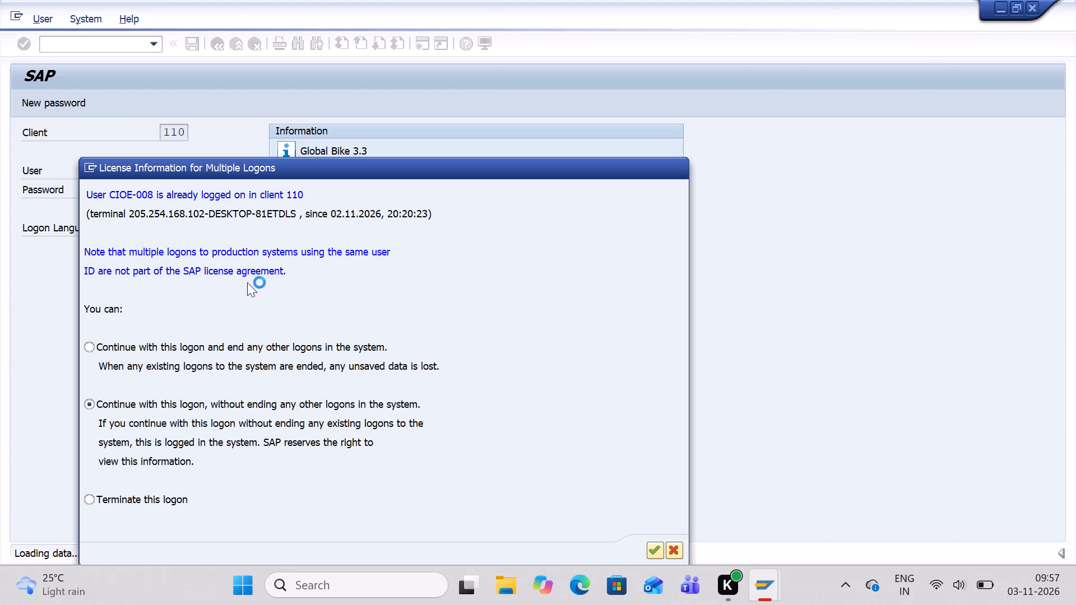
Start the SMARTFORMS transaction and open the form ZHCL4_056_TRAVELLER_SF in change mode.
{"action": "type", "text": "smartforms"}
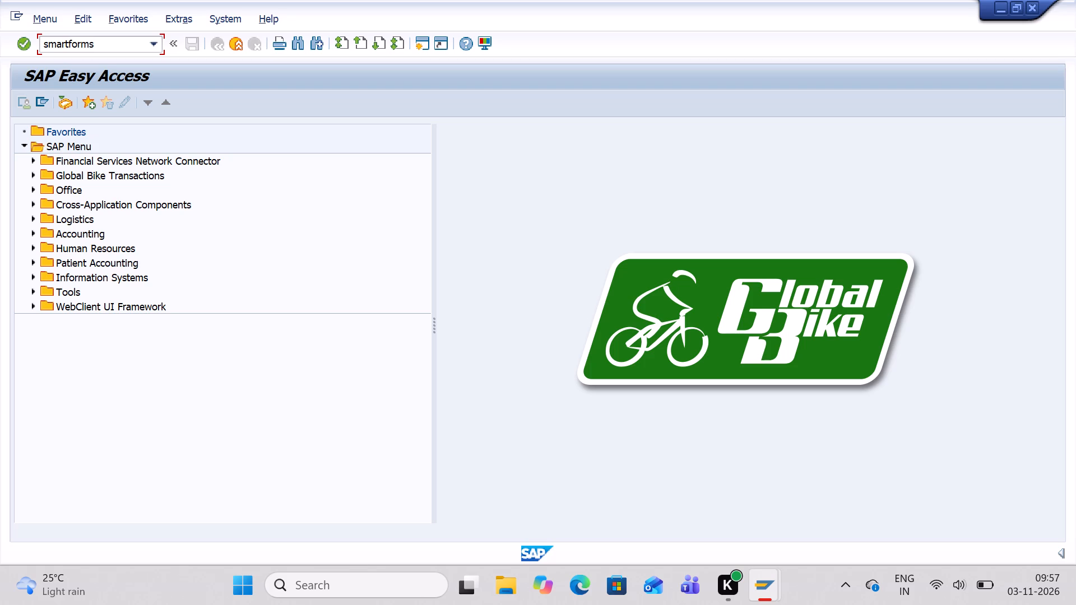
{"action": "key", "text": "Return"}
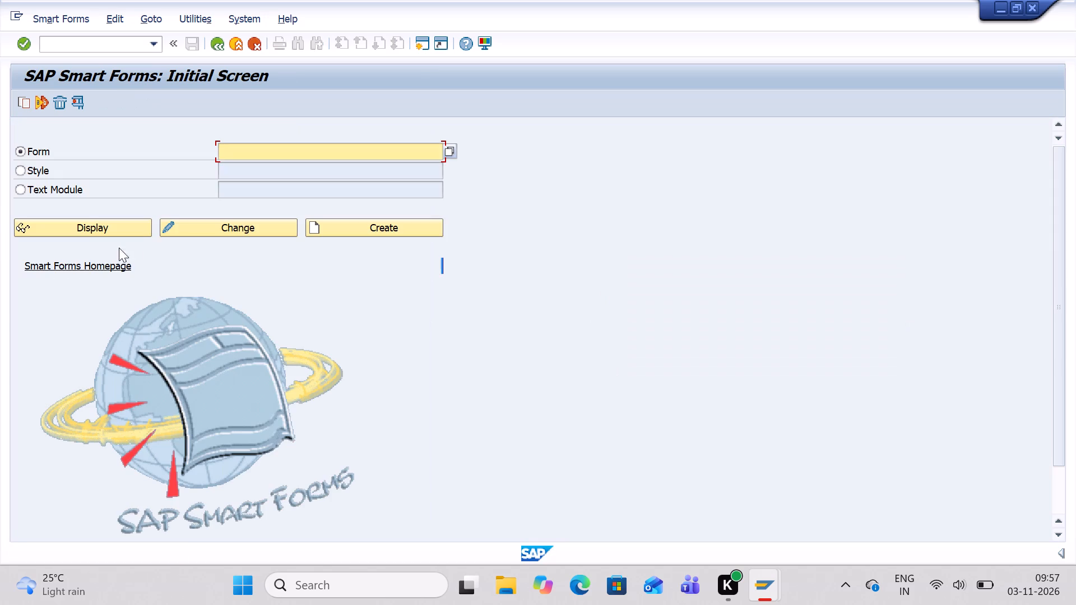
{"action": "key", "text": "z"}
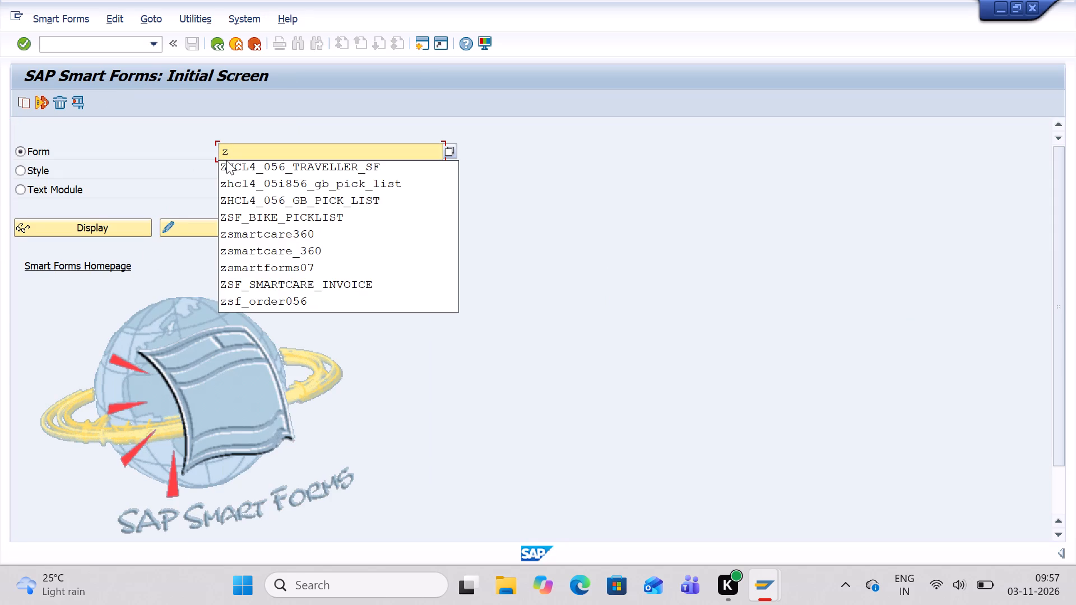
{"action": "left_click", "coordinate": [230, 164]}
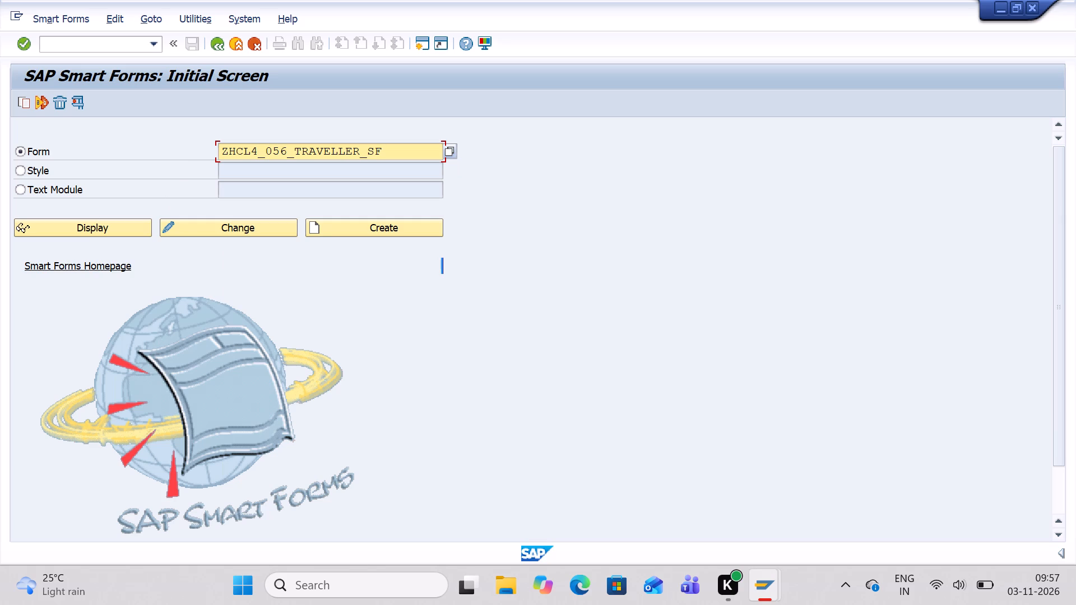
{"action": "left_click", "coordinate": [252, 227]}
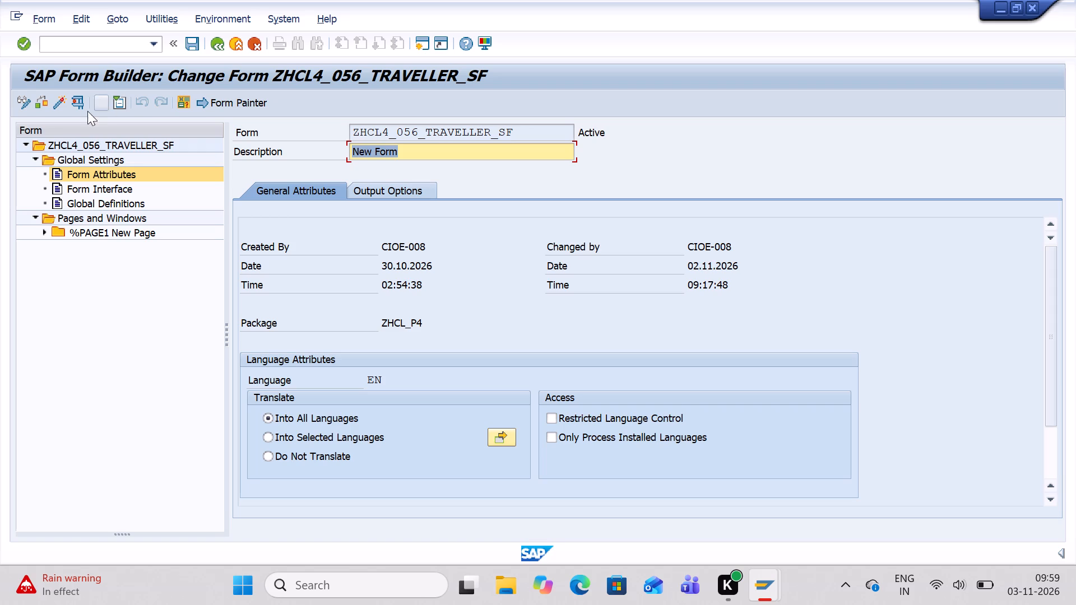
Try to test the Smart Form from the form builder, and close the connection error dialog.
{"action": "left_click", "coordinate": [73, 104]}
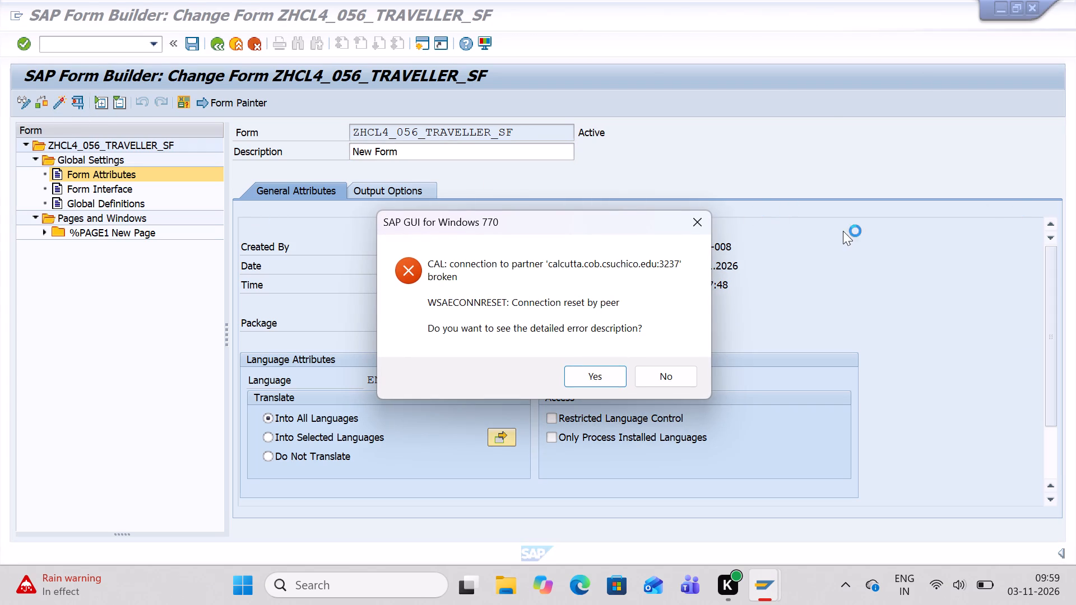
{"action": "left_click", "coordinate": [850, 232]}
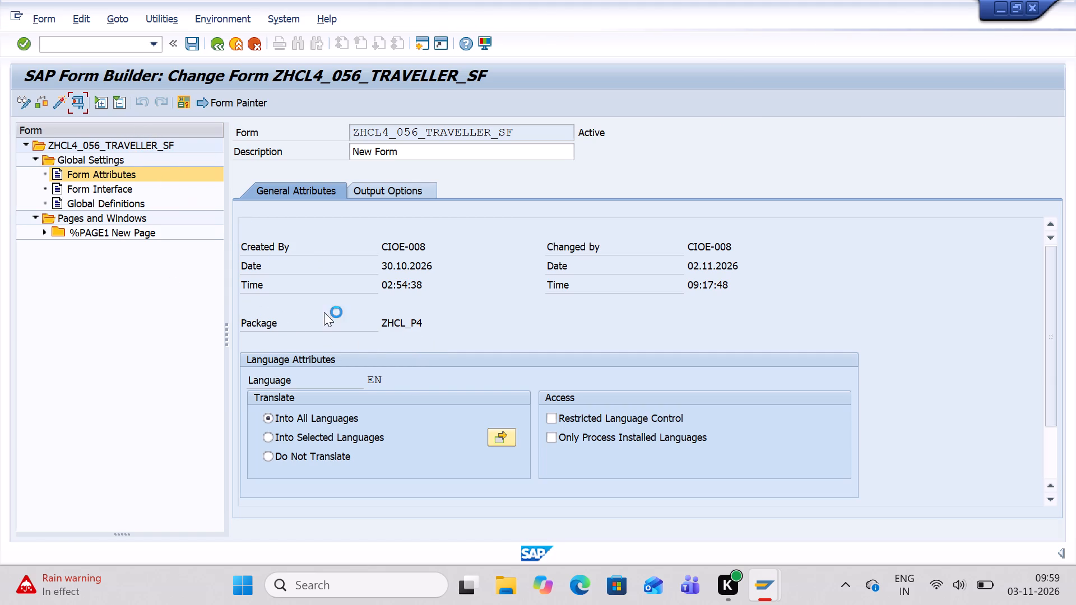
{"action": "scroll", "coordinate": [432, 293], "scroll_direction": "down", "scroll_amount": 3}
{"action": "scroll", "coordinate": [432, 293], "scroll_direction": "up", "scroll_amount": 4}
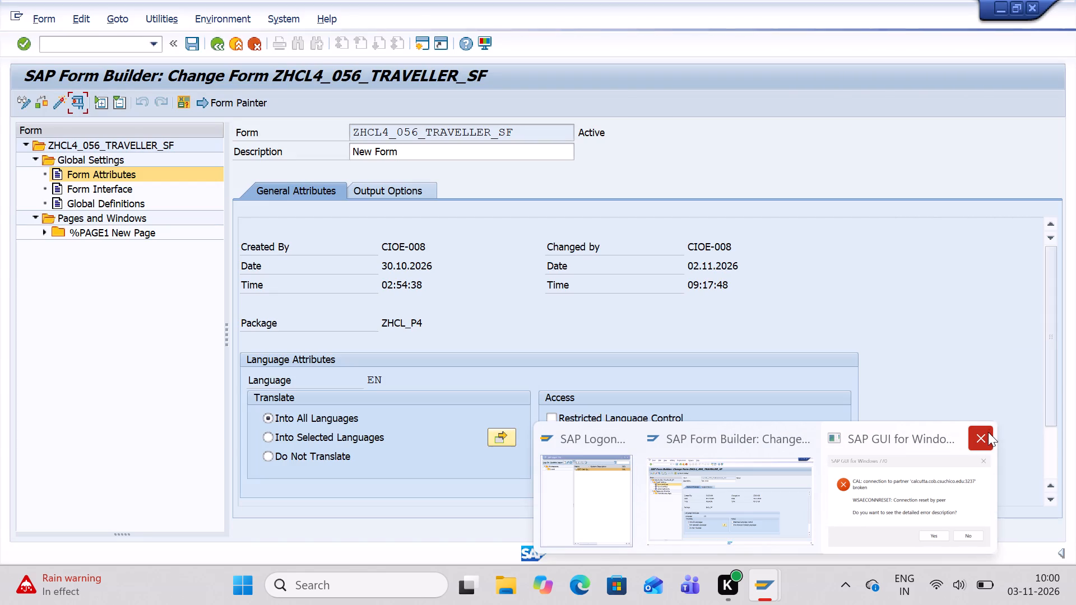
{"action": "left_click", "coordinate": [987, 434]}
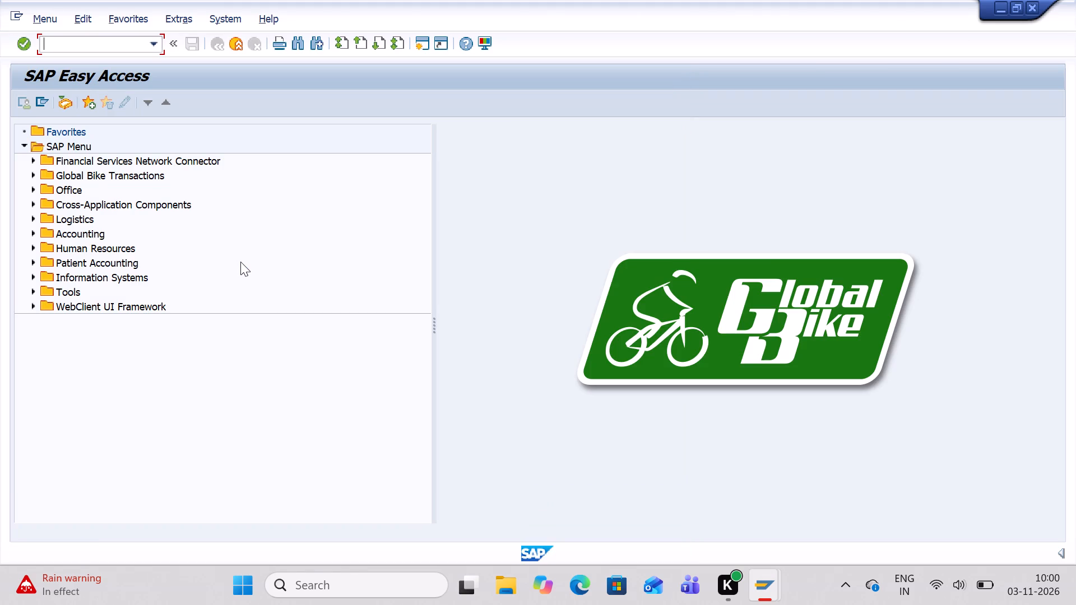
Start the SMARTFORMS transaction from SAP Easy Access and open the form ZHCL4_056_TRAVELLER_SF in change mode.
{"action": "type", "text": "smartfoe"}
{"action": "key", "text": "BackSpace"}
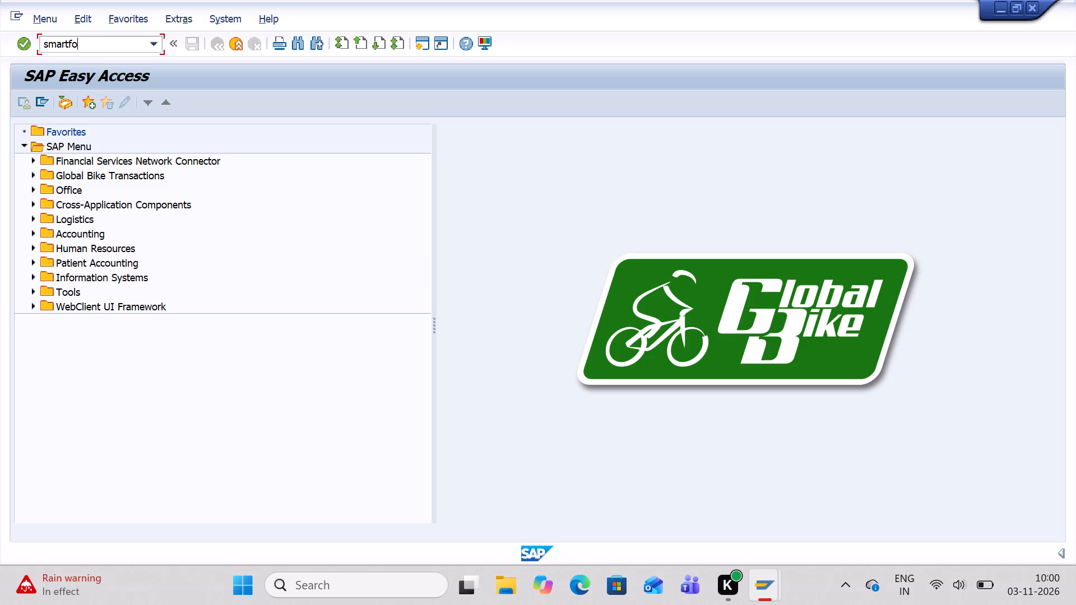
{"action": "type", "text": "rms"}
{"action": "key", "text": "Return"}
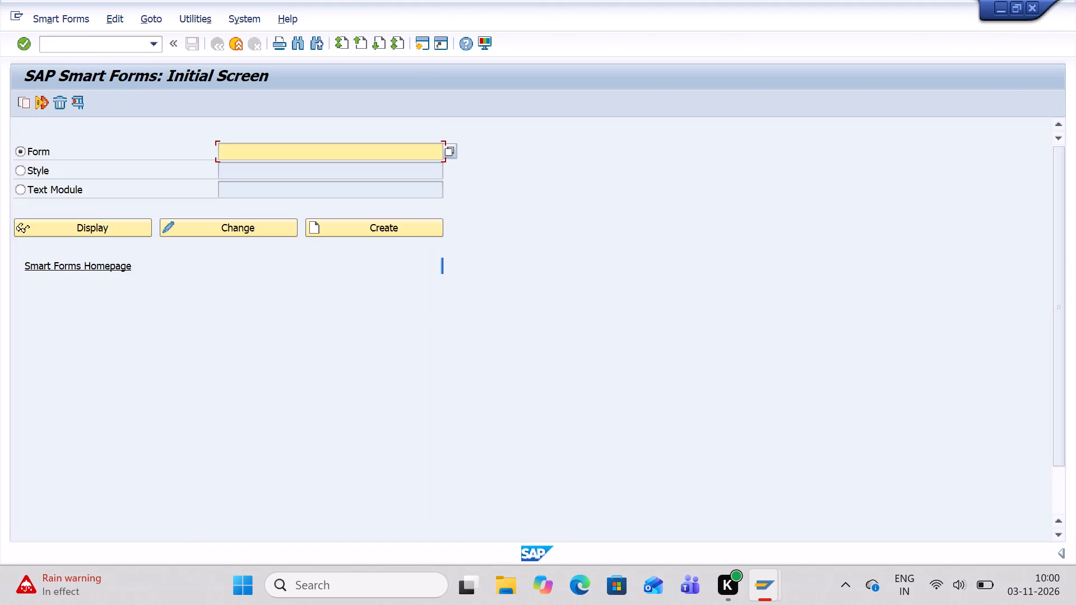
{"action": "key", "text": "z"}
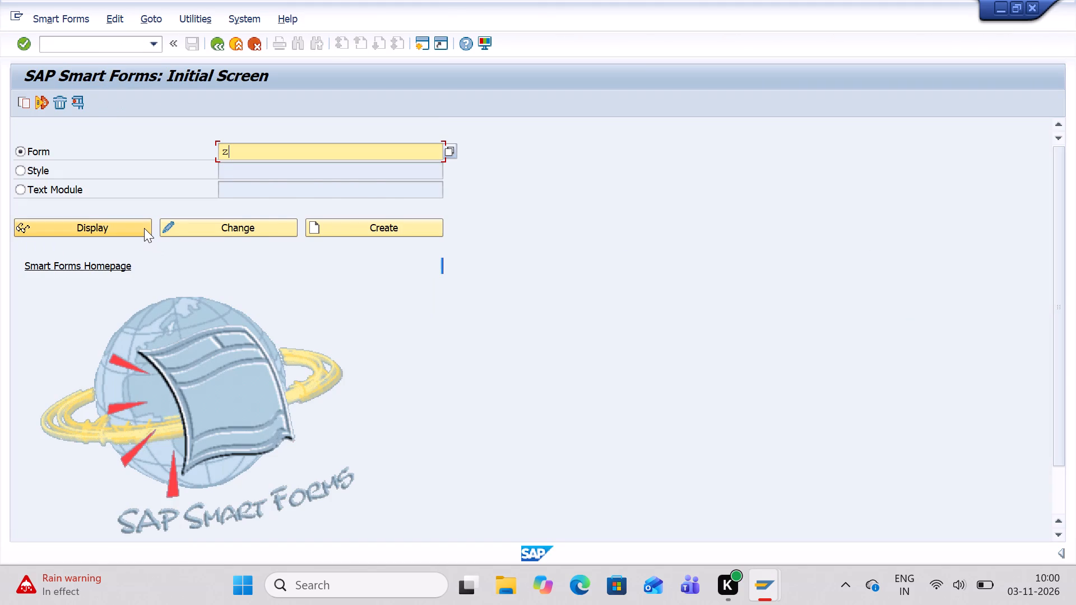
{"action": "left_click", "coordinate": [239, 170]}
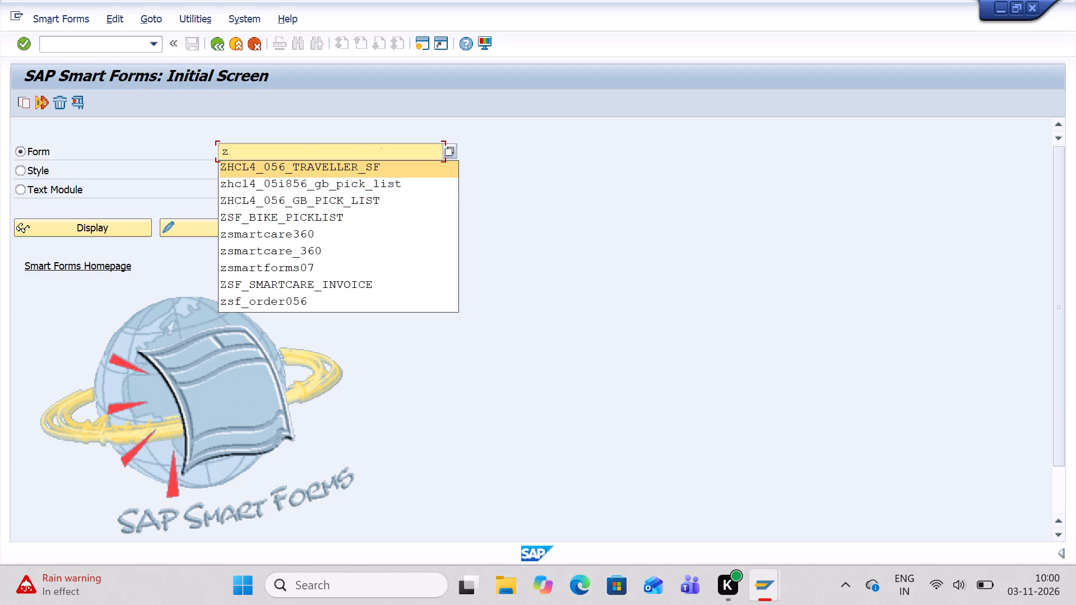
{"action": "left_click", "coordinate": [244, 229]}
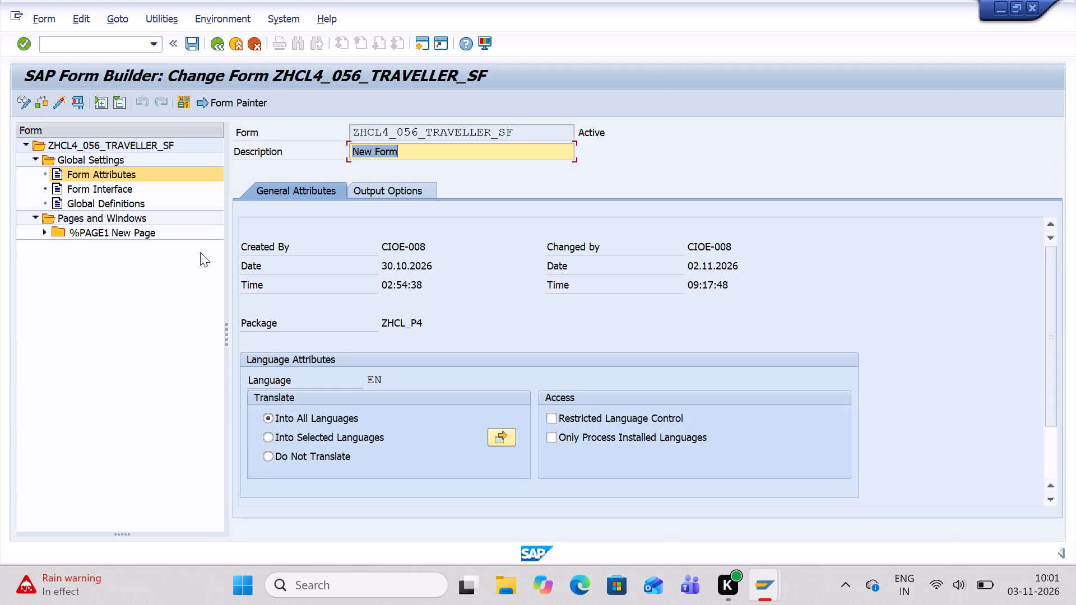
Open the Form Interface under Global Settings and examine its import parameters.
{"action": "double_click", "coordinate": [91, 188]}
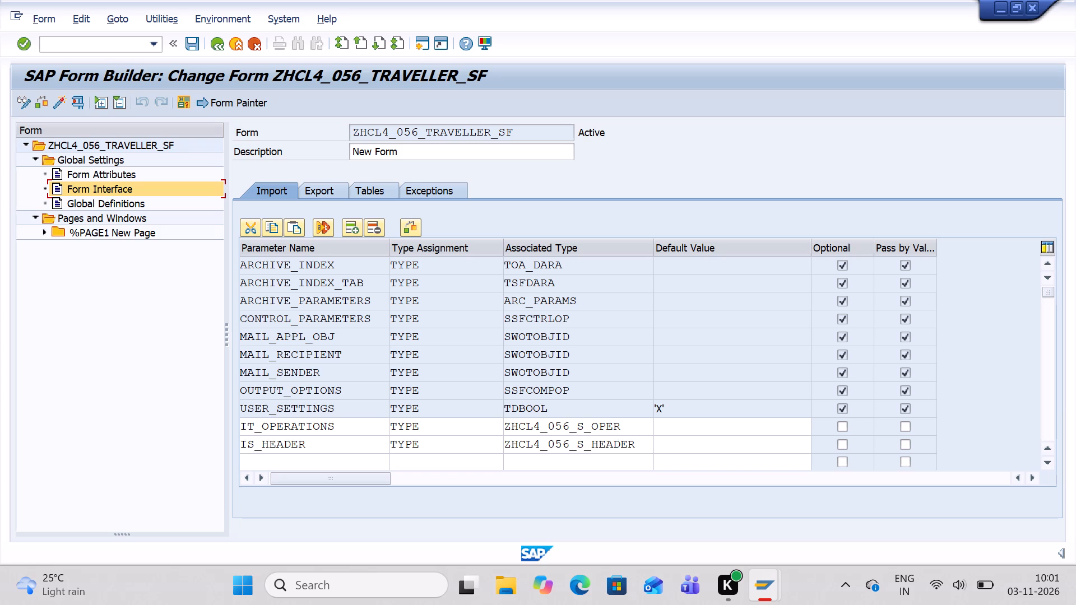
{"action": "scroll", "coordinate": [399, 366], "scroll_direction": "down", "scroll_amount": 6}
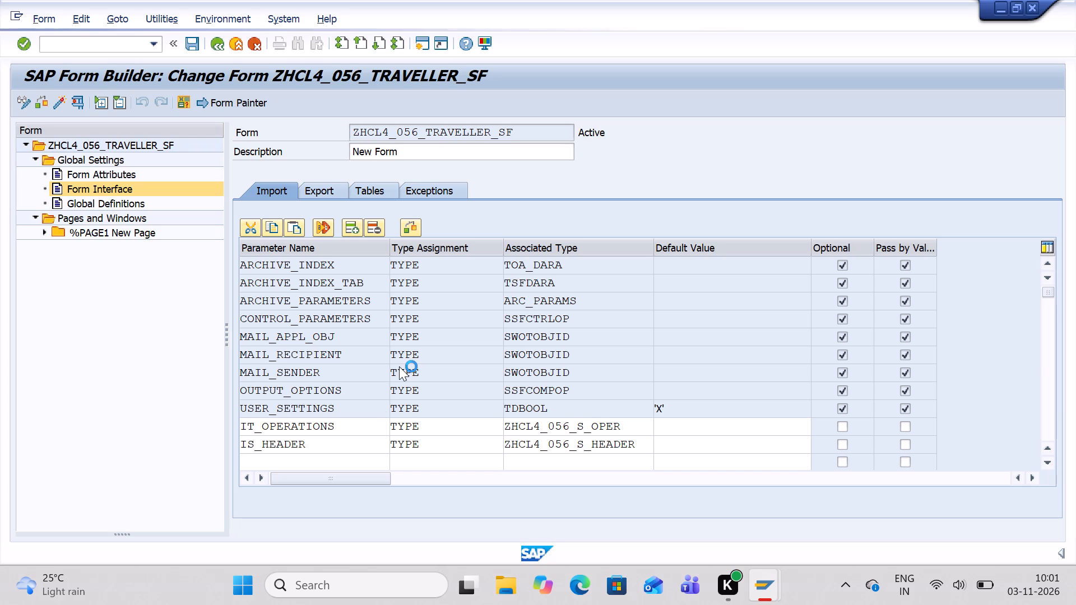
{"action": "scroll", "coordinate": [399, 366], "scroll_direction": "down", "scroll_amount": 1}
{"action": "scroll", "coordinate": [399, 366], "scroll_direction": "up", "scroll_amount": 18}
{"action": "scroll", "coordinate": [399, 366], "scroll_direction": "down", "scroll_amount": 1}
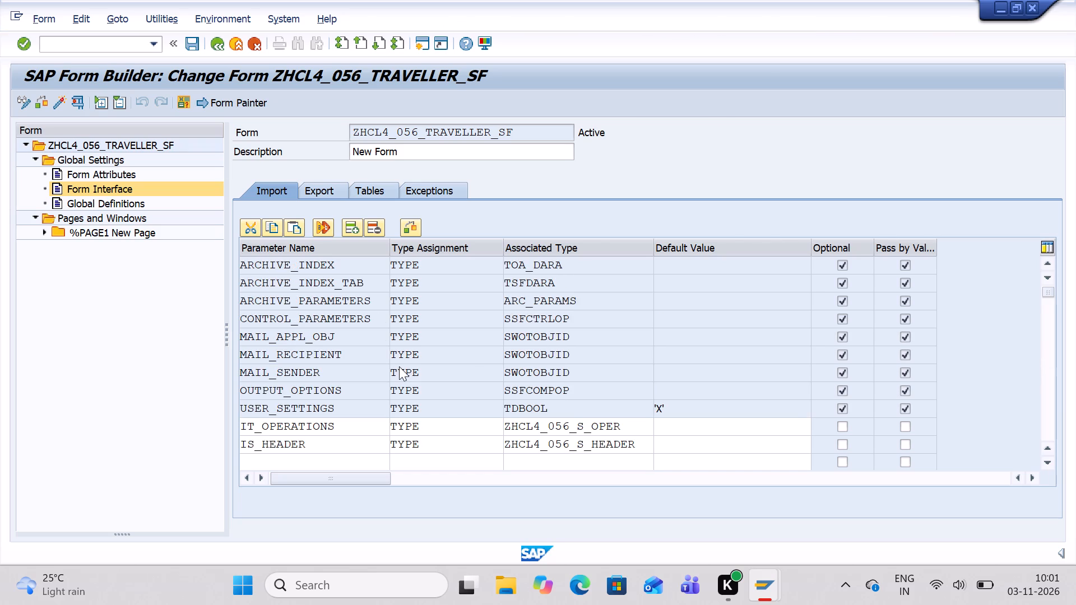
{"action": "scroll", "coordinate": [399, 366], "scroll_direction": "down", "scroll_amount": 1}
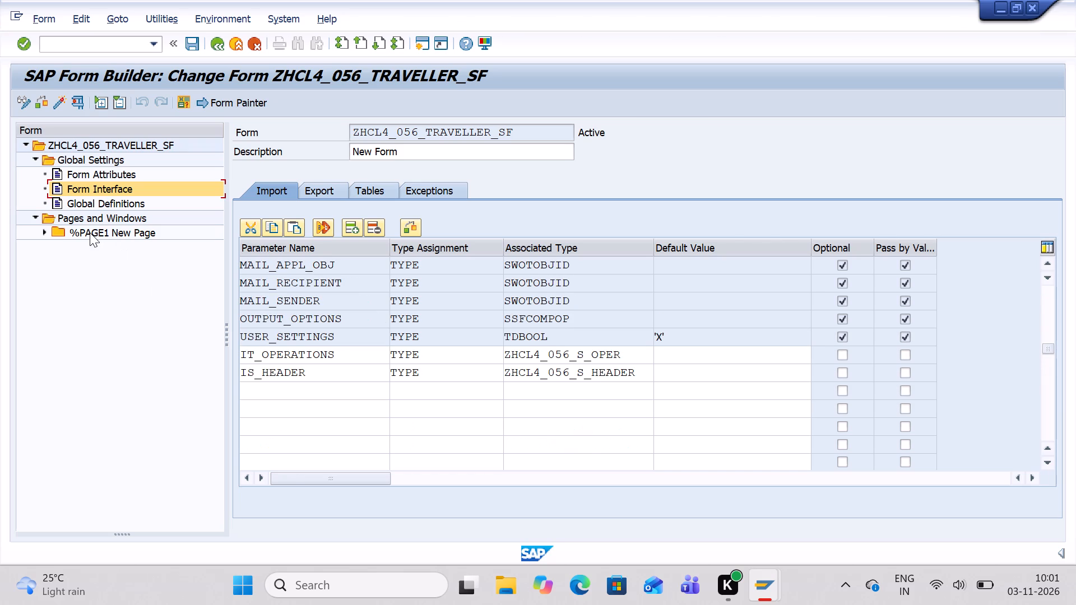
Expand the %PAGE1 node under Pages and Windows in the form tree.
{"action": "left_click", "coordinate": [90, 232]}
{"action": "left_click", "coordinate": [40, 233]}
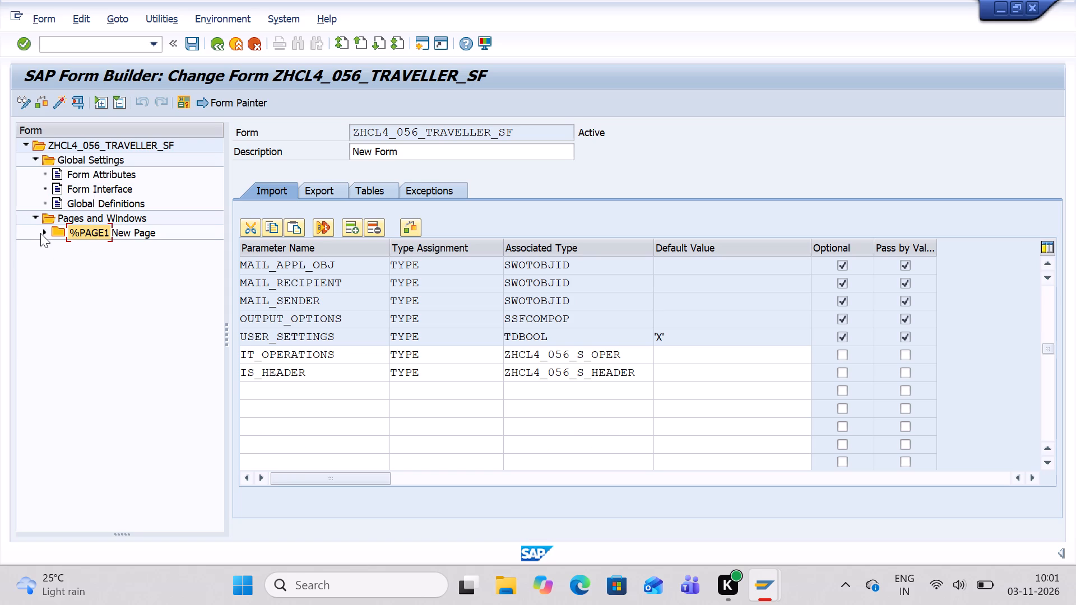
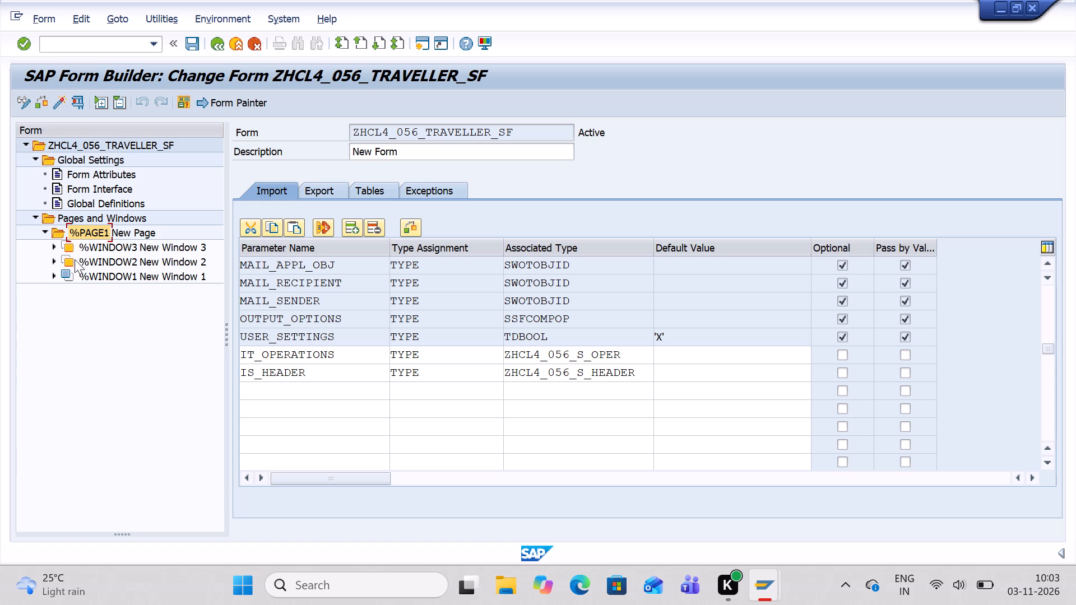
Try to open the Global Definitions under Global Settings in the form tree.
{"action": "double_click", "coordinate": [77, 200]}
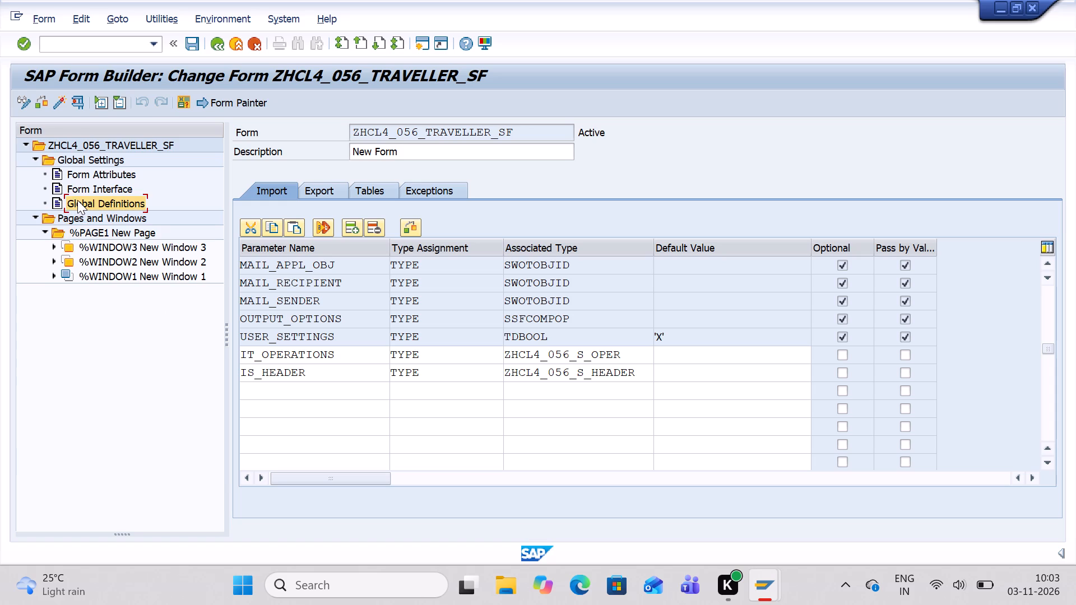
{"action": "left_click", "coordinate": [84, 402]}
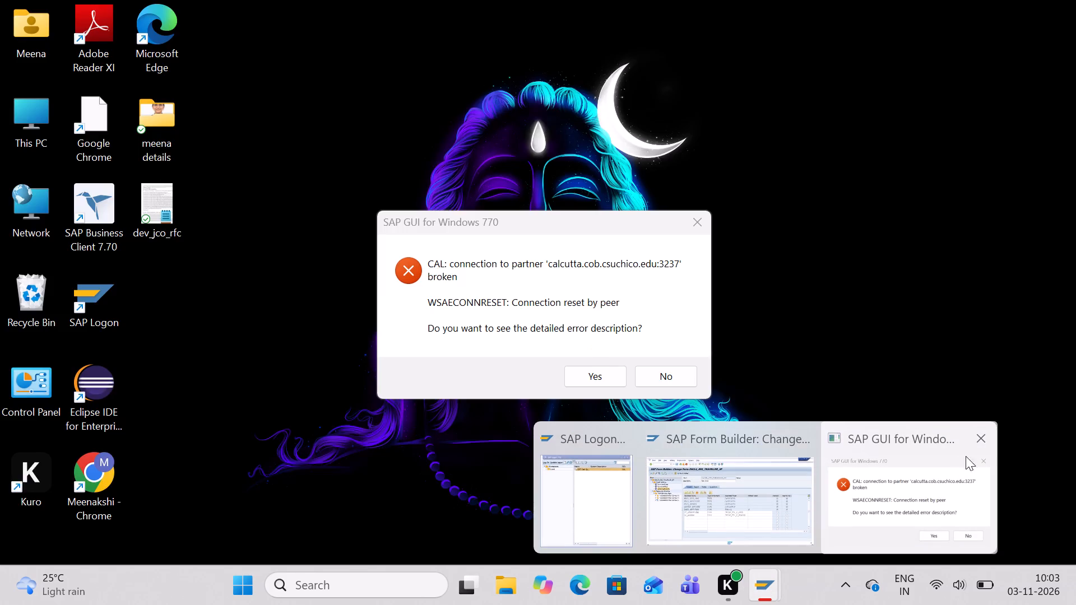
Dismiss the CAL connection error dialog without viewing the detailed error description.
{"action": "left_click", "coordinate": [985, 430]}
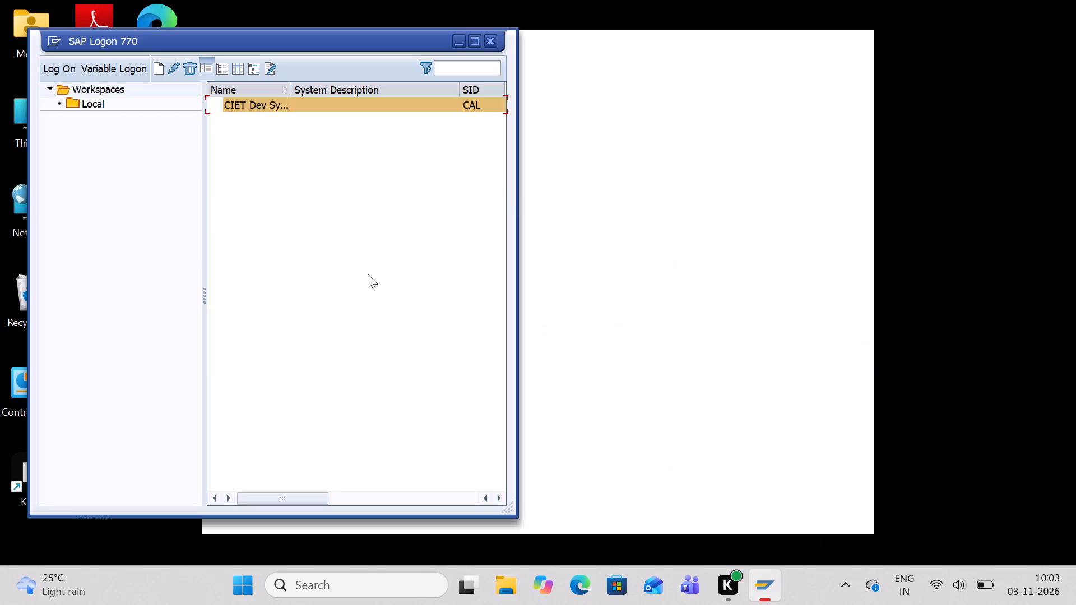
{"action": "left_click", "coordinate": [1028, 163]}
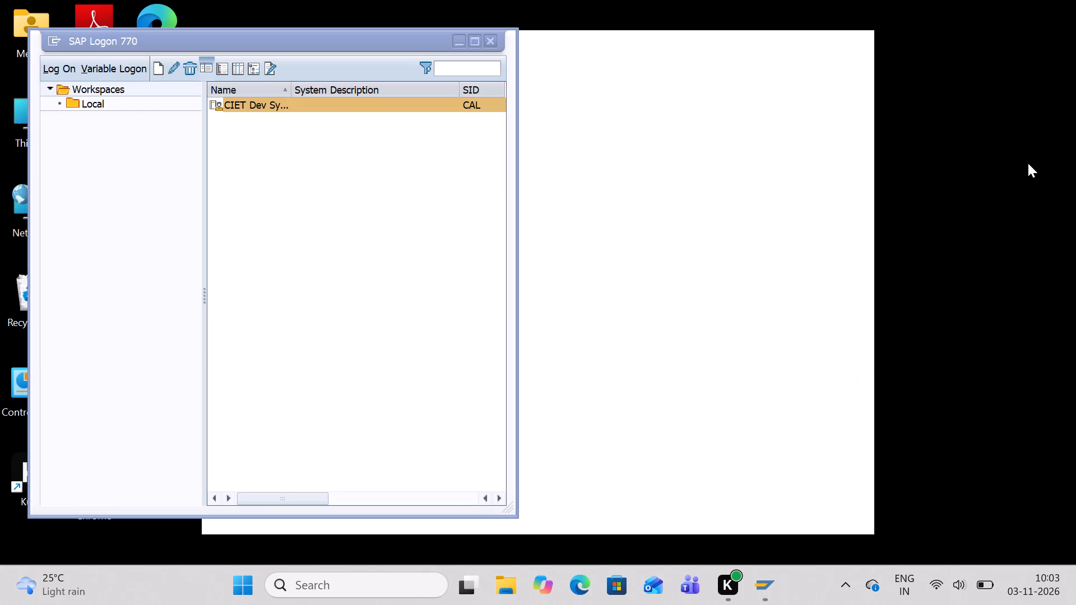
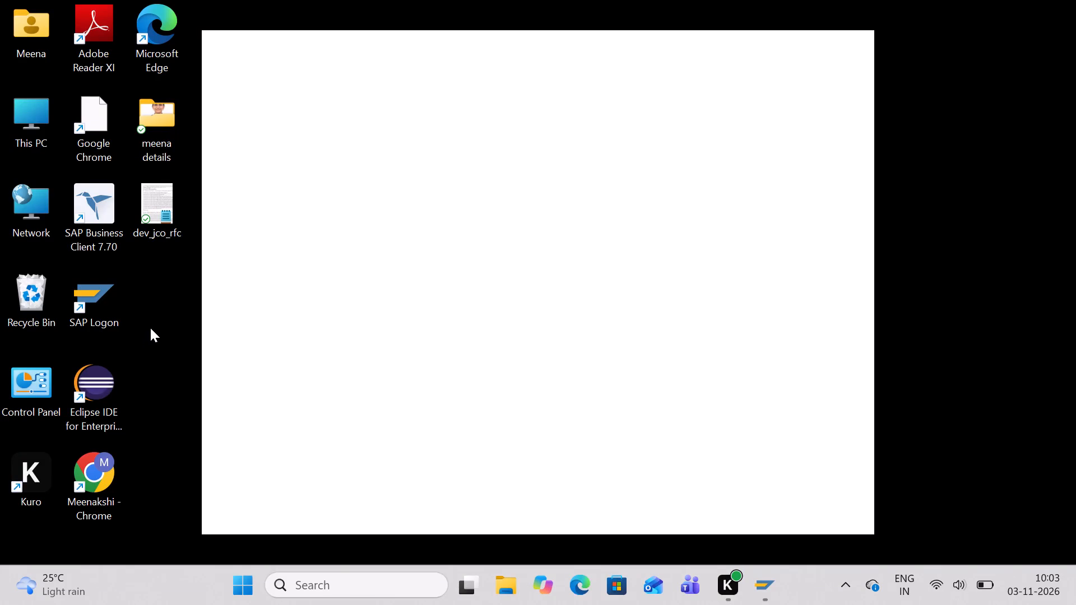
Launch SAP Logon again from the desktop to reconnect to the CAL system.
{"action": "double_click", "coordinate": [87, 305]}
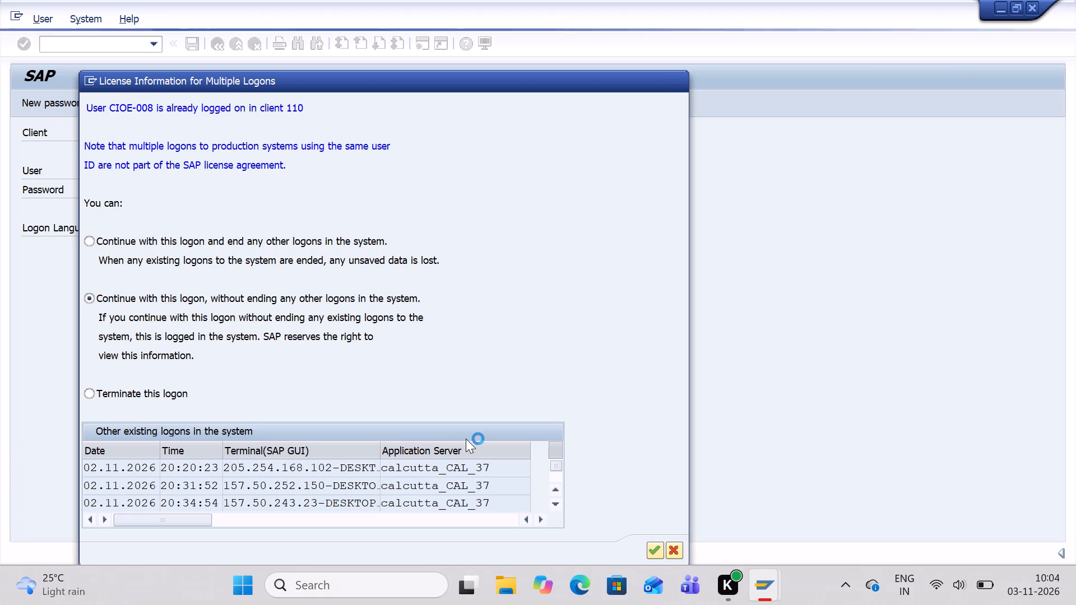
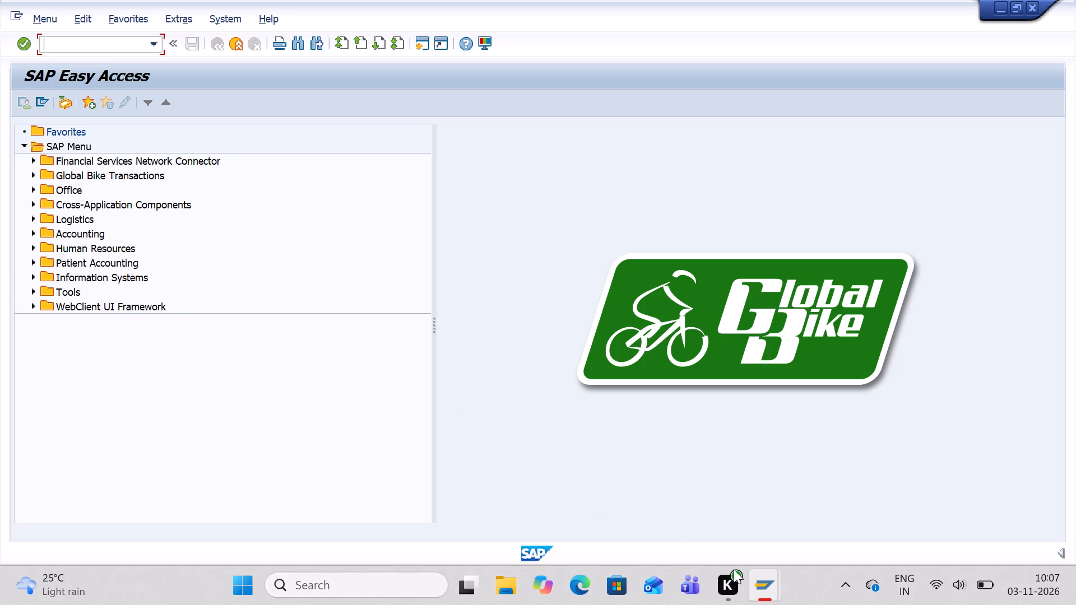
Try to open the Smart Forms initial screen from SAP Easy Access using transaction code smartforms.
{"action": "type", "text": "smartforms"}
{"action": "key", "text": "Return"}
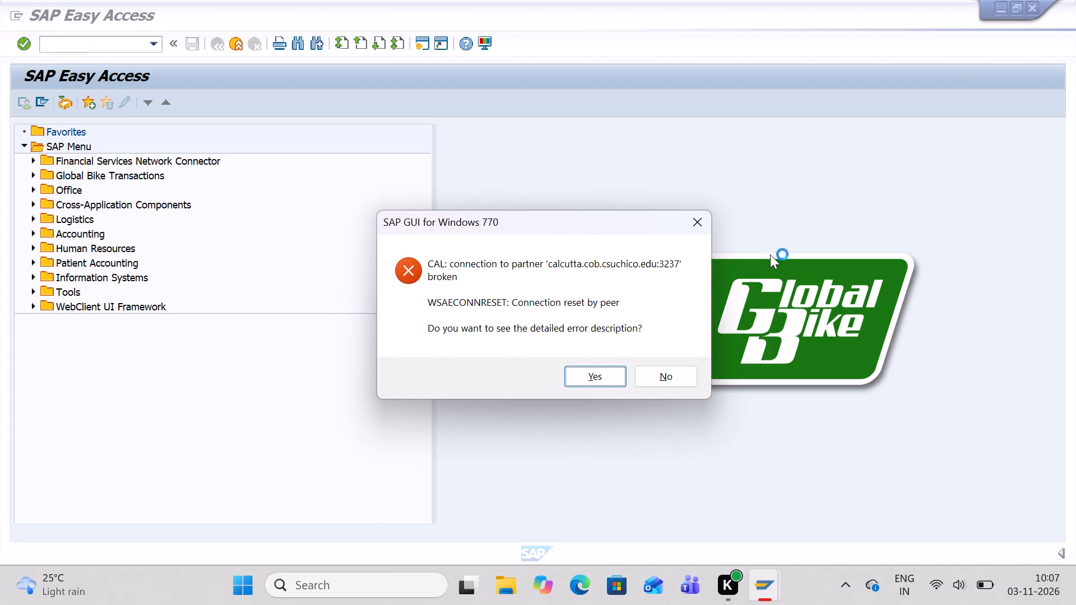
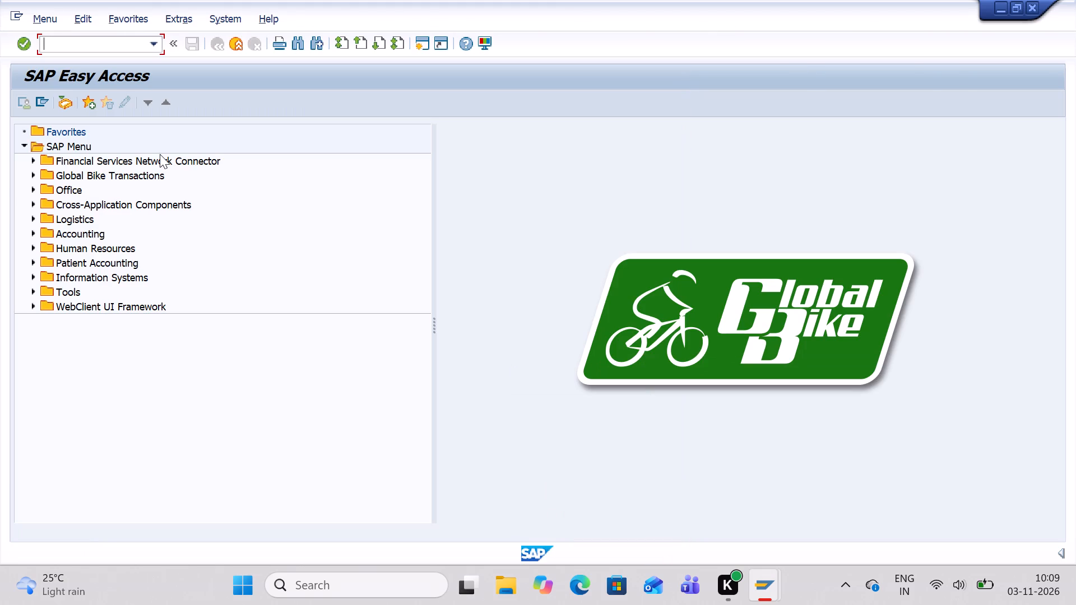
Open the Smart Forms initial screen with transaction code smartforms.
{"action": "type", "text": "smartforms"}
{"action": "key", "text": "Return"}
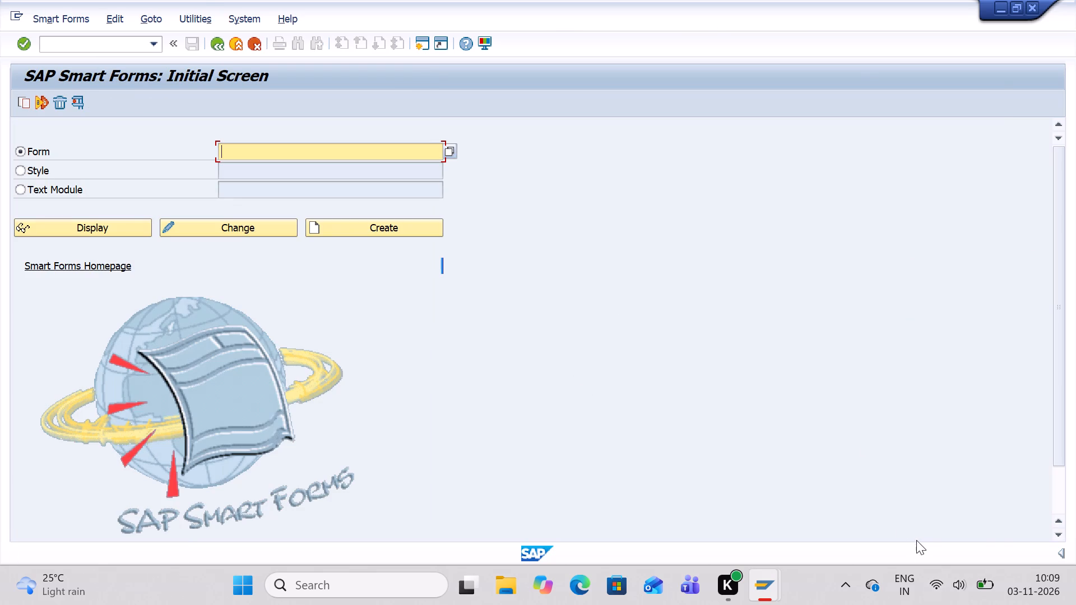
View the available Wi-Fi networks in the Windows quick settings.
{"action": "left_click", "coordinate": [933, 584]}
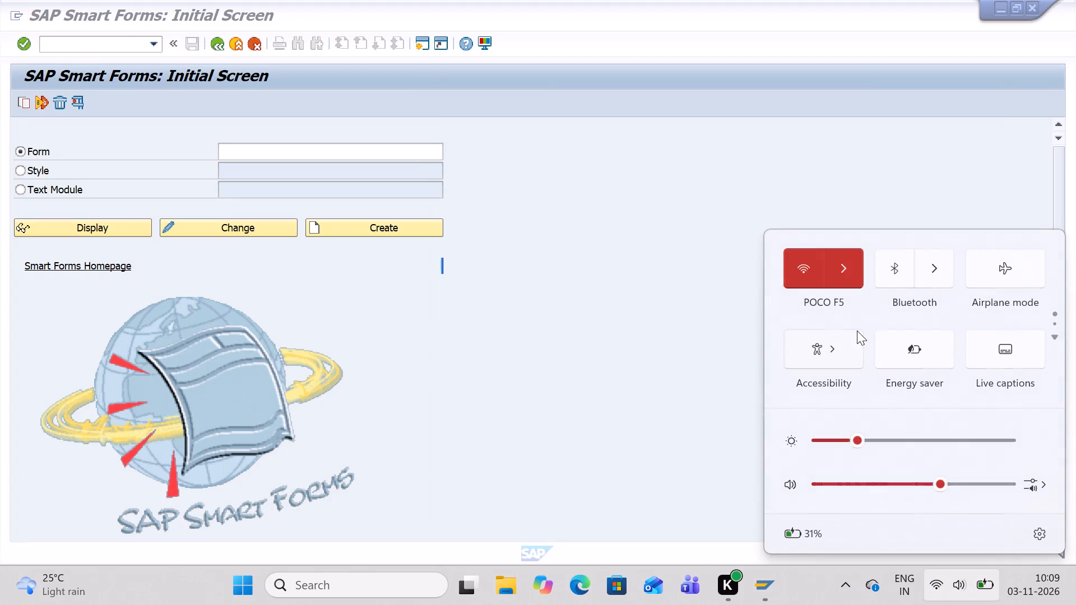
{"action": "left_click", "coordinate": [847, 280]}
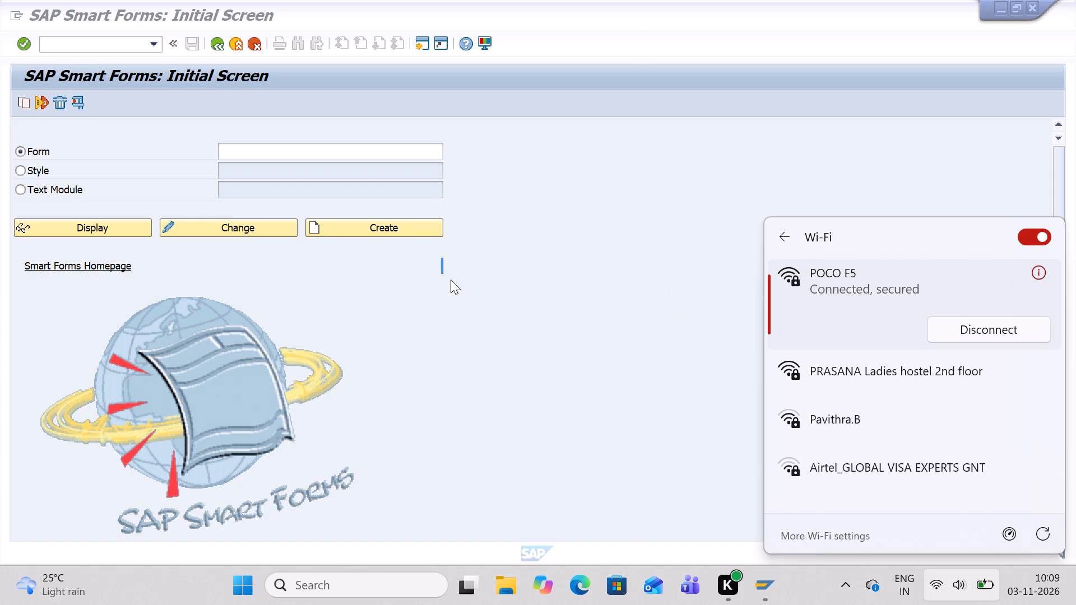
Open the form ZHCL4_056_TRAVELLER_SF in change mode and expand its %PAGE1 New Page node.
{"action": "left_click", "coordinate": [291, 153]}
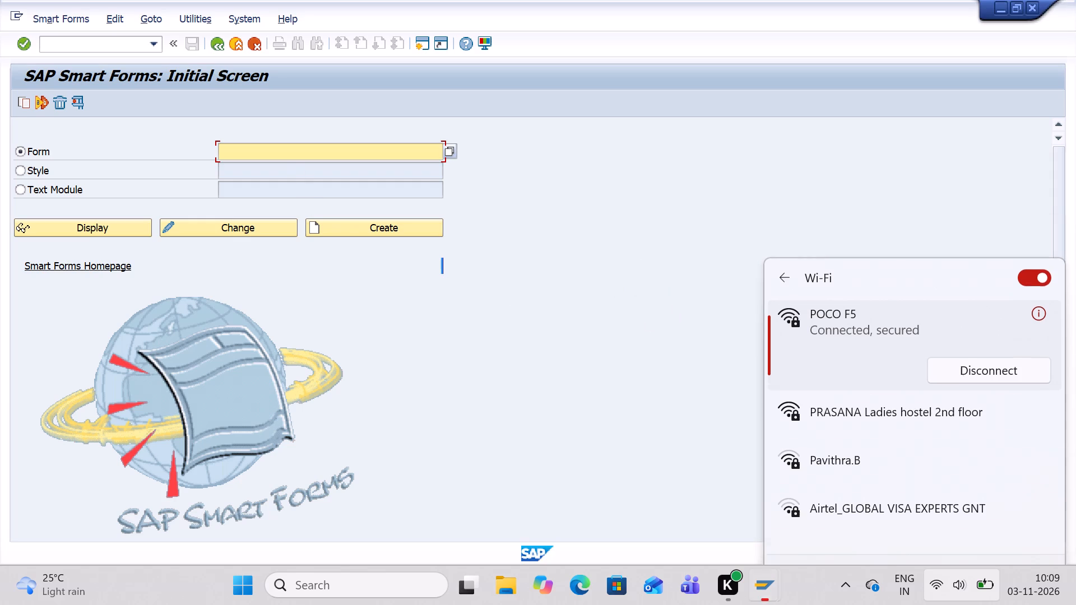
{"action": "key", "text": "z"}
{"action": "left_click", "coordinate": [289, 164]}
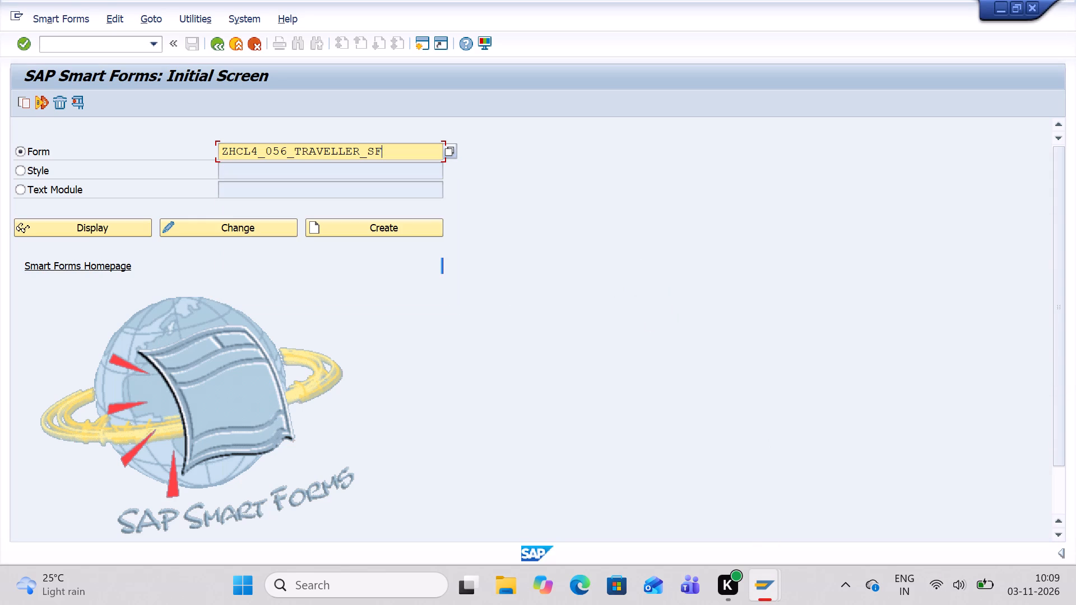
{"action": "left_click", "coordinate": [248, 224]}
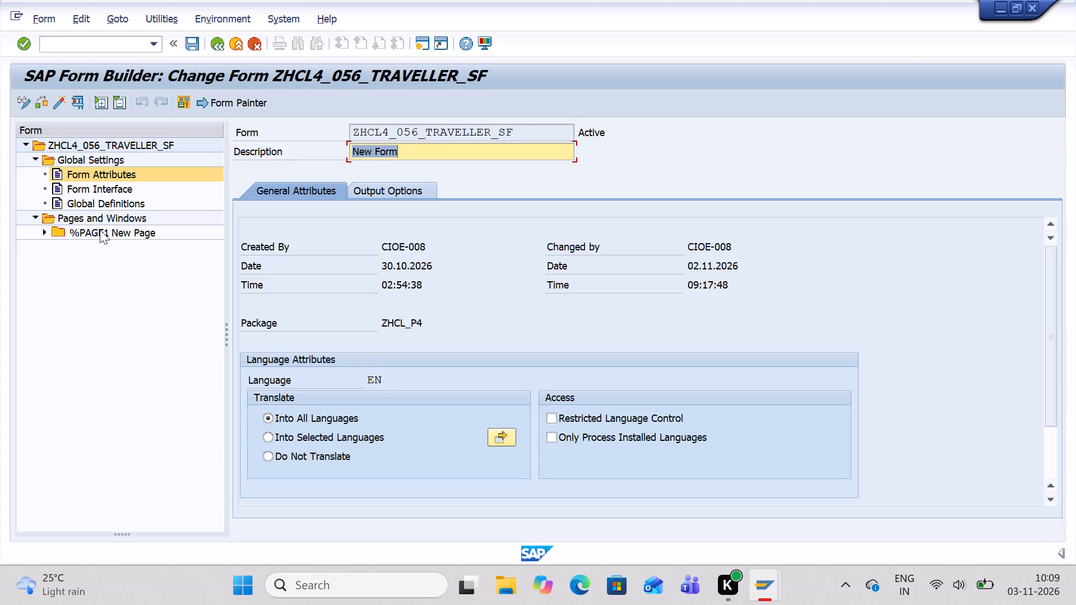
{"action": "left_click", "coordinate": [40, 234]}
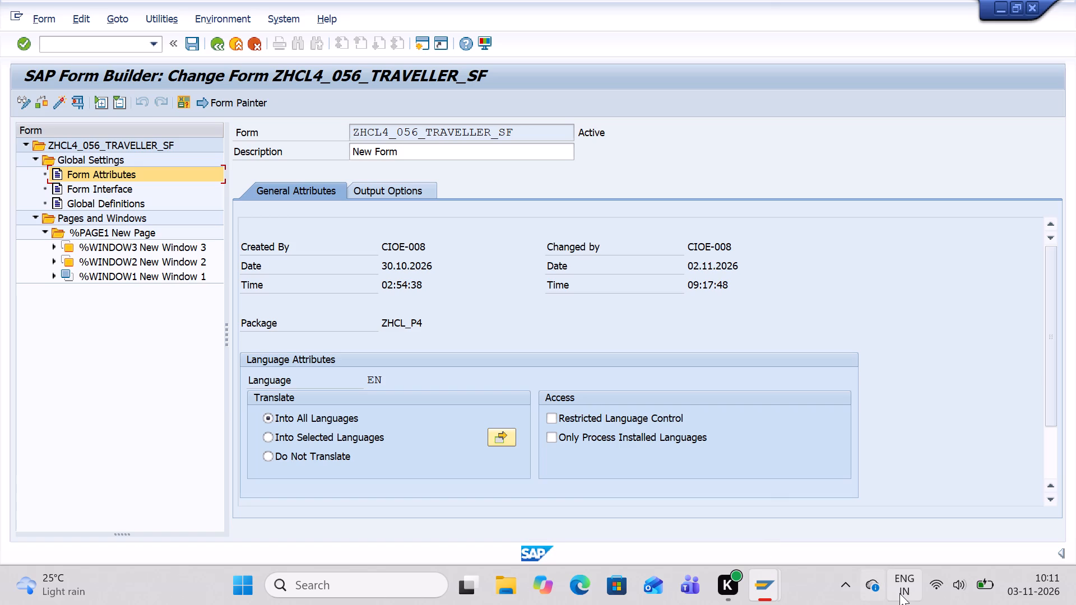
Switch the computer's Wi-Fi connection to the Naveena Ladies Hostel-5G network.
{"action": "left_click", "coordinate": [936, 586]}
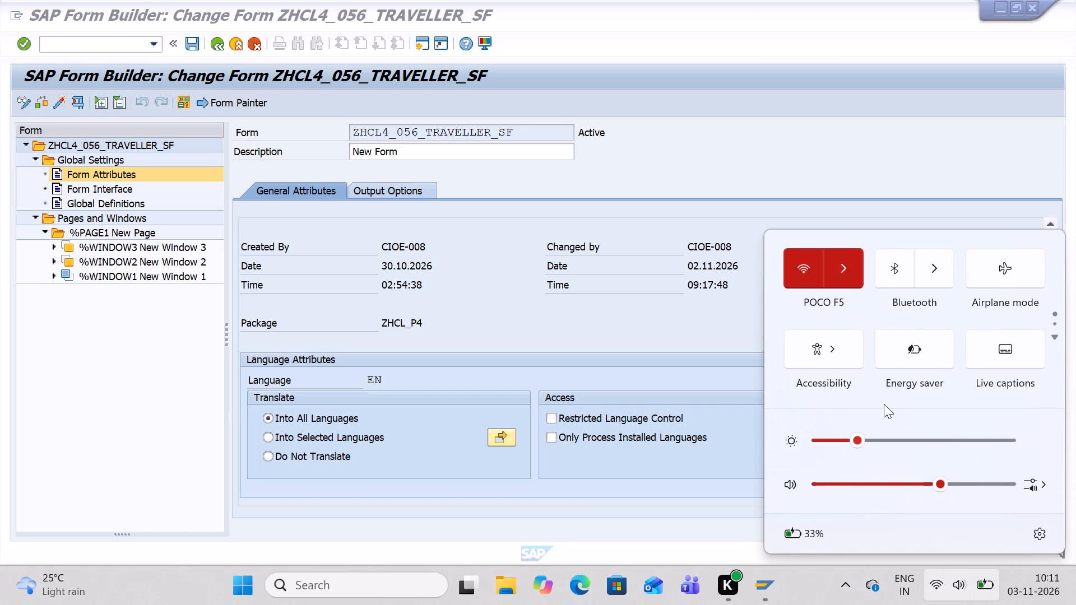
{"action": "left_click", "coordinate": [841, 277]}
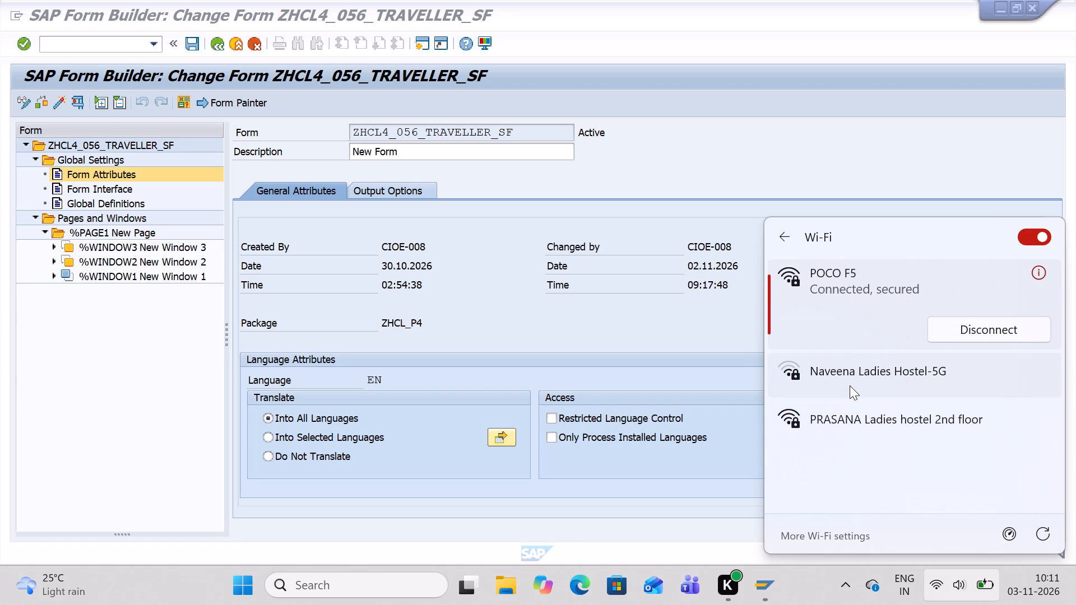
{"action": "left_click", "coordinate": [879, 375]}
{"action": "left_click", "coordinate": [953, 407]}
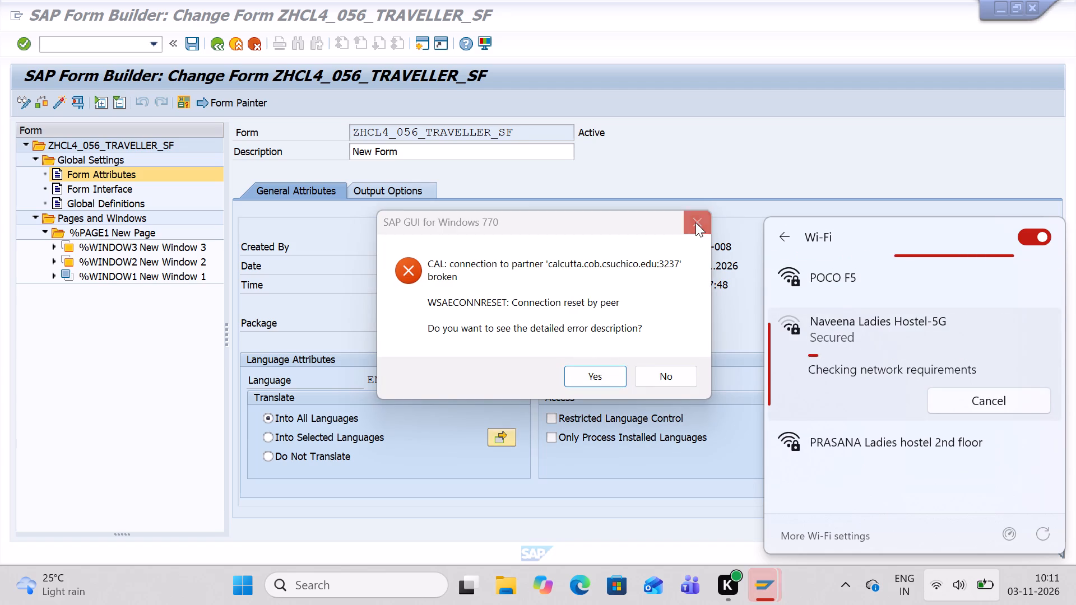
Dismiss the CAL connection error dialog without viewing the detailed error description.
{"action": "left_click", "coordinate": [697, 221]}
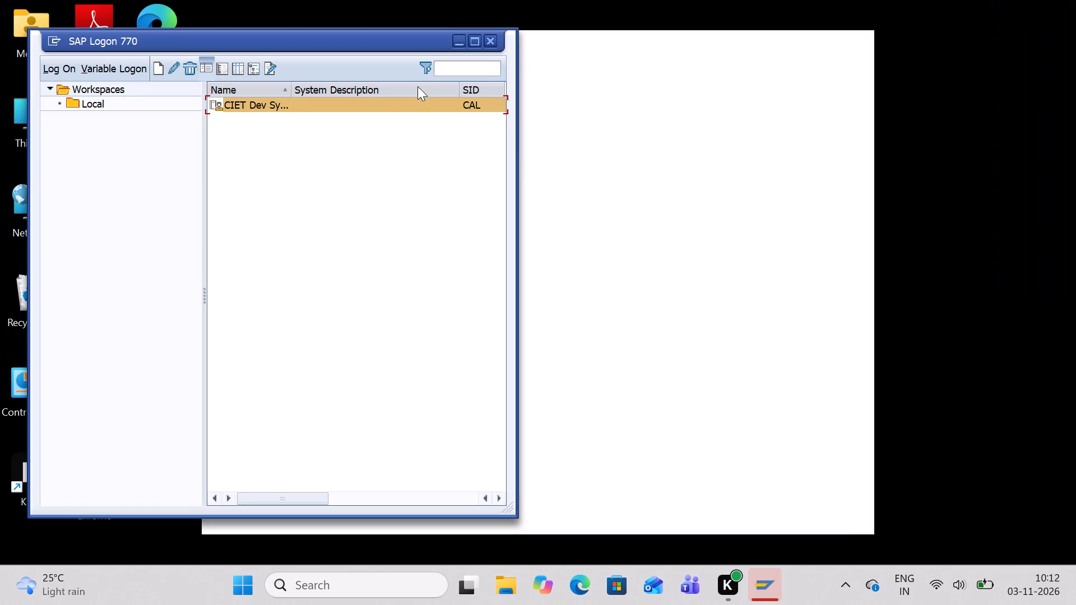
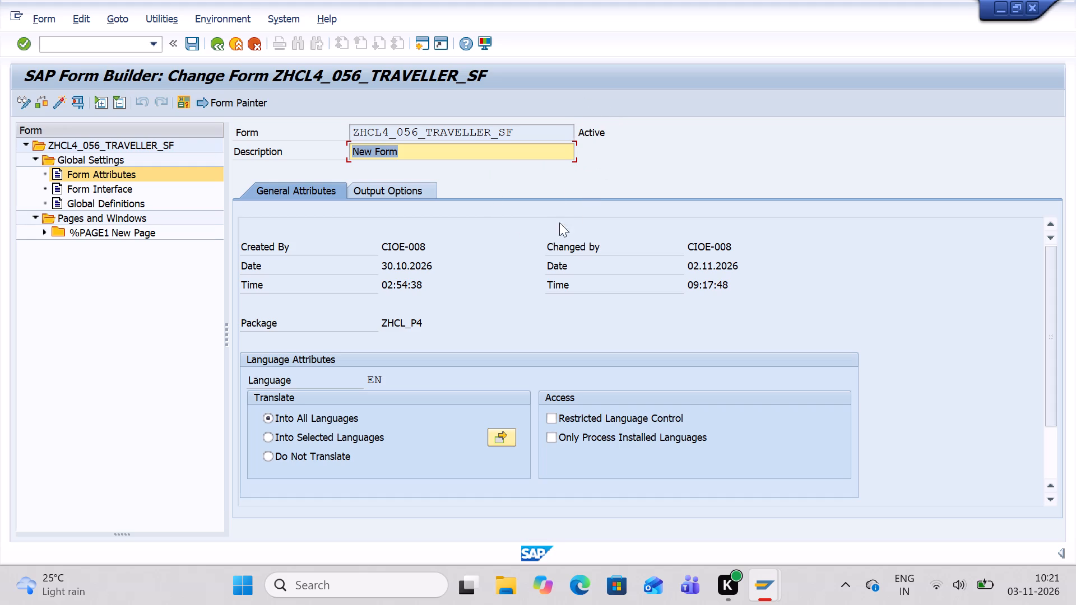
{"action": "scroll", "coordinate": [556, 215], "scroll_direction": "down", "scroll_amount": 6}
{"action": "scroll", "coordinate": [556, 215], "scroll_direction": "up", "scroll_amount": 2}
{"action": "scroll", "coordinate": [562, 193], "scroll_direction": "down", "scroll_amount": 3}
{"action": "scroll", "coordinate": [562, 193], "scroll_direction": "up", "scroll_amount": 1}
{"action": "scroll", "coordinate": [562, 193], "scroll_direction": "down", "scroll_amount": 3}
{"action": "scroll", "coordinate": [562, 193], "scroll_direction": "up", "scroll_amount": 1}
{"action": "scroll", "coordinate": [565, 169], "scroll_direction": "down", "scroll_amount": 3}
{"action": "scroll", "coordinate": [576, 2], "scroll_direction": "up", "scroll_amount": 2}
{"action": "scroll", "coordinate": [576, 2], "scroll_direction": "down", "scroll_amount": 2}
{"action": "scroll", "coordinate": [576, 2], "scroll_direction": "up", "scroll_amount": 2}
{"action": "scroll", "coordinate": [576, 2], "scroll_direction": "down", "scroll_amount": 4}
Review the form's general attributes, including the package, language attributes and further options.
{"action": "scroll", "coordinate": [668, 189], "scroll_direction": "down", "scroll_amount": 2}
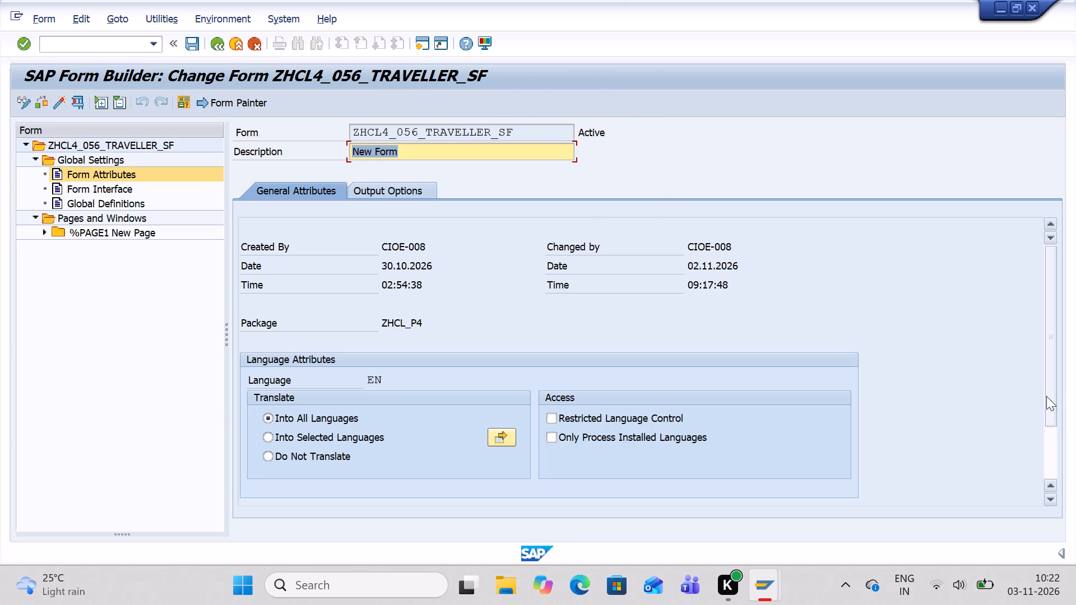
{"action": "left_click_drag", "start_coordinate": [1051, 384], "coordinate": [1074, 461]}
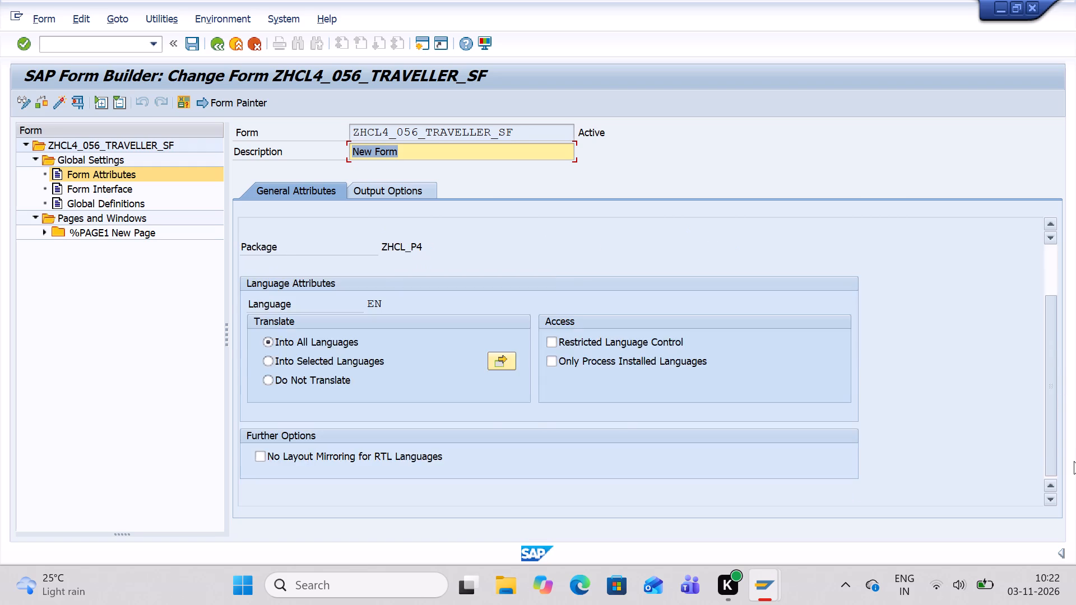
{"action": "left_click_drag", "start_coordinate": [1074, 461], "coordinate": [1065, 334]}
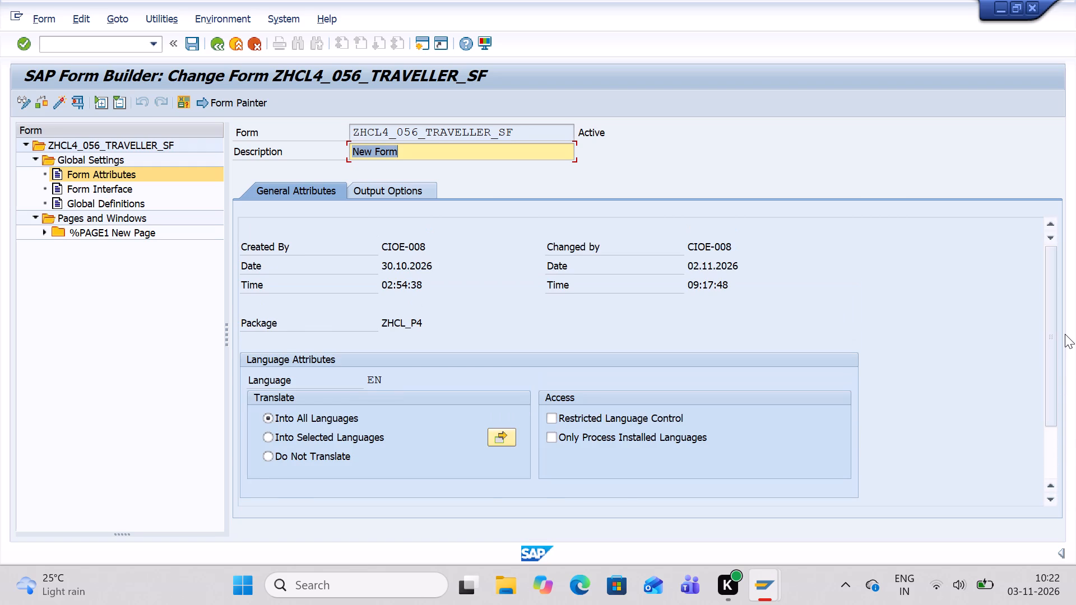
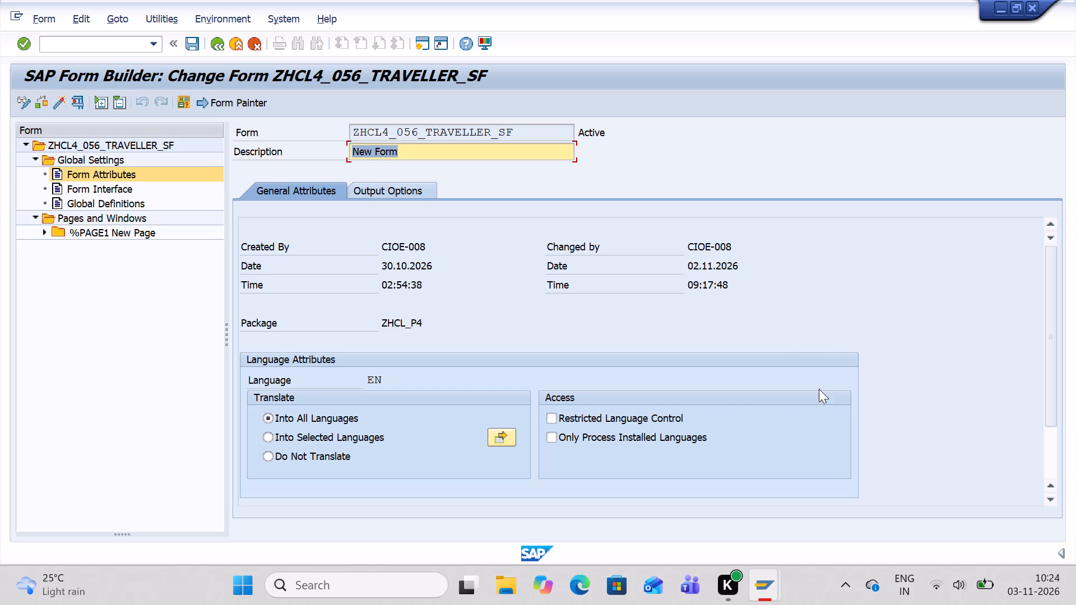
Snap the Form Builder window showing ZHCL4_056_TRAVELLER_SF to the right half of the screen.
{"action": "left_click", "coordinate": [817, 340]}
{"action": "key", "text": "super+Right"}
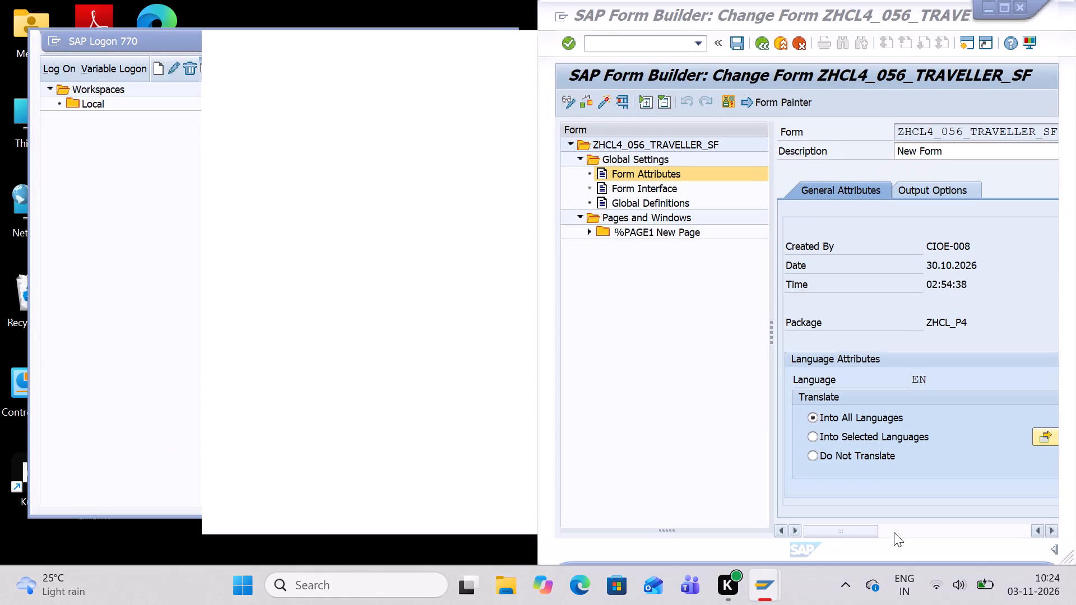
{"action": "left_click", "coordinate": [449, 387]}
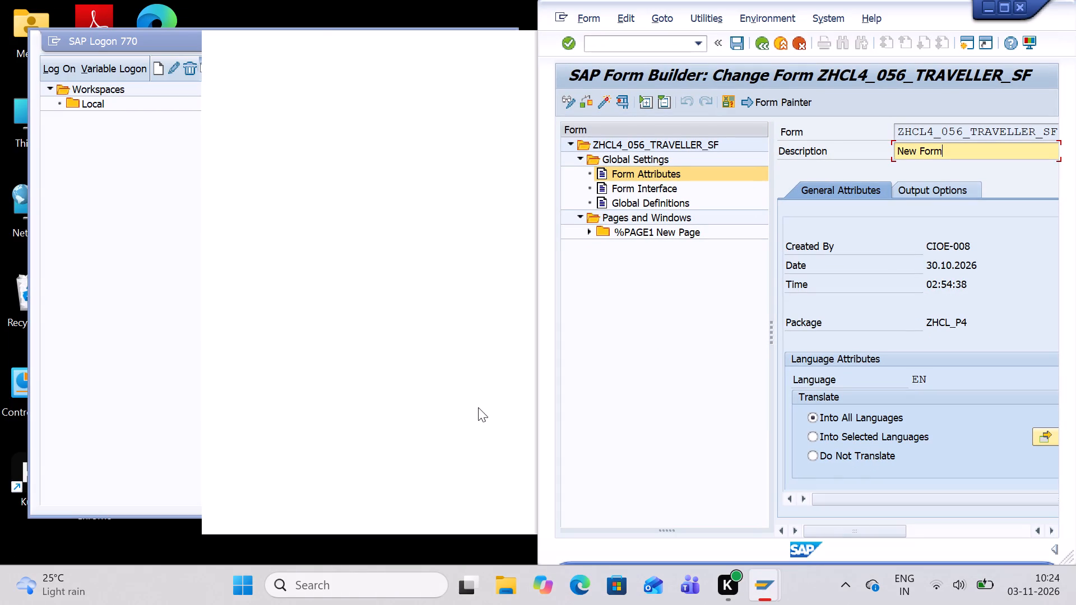
{"action": "left_click", "coordinate": [313, 0]}
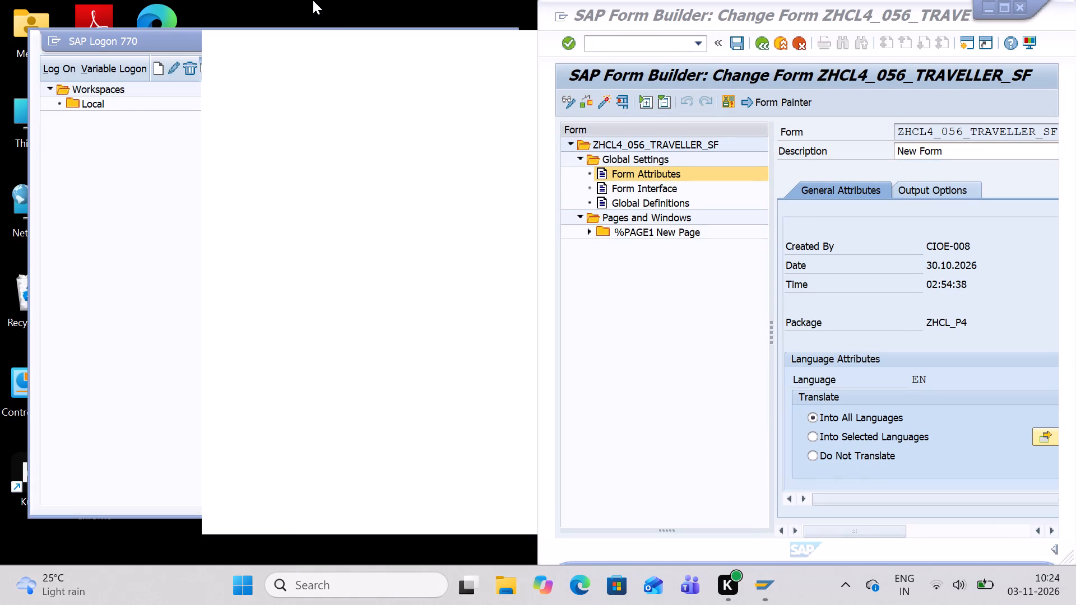
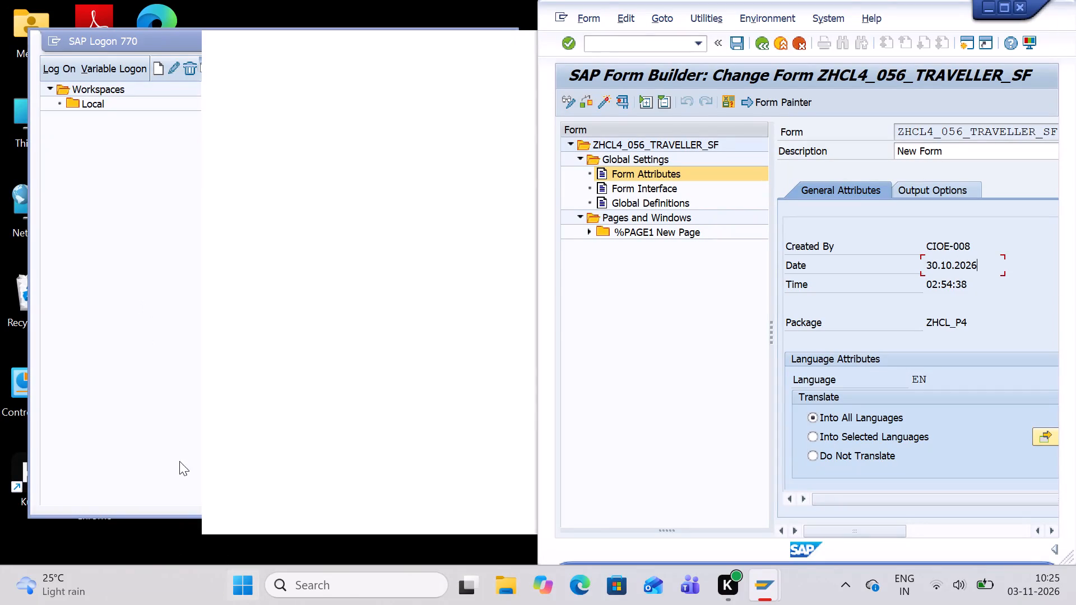
Minimize the SAP Logon window and open Chrome in the free half of the screen beside the Form Builder.
{"action": "left_click", "coordinate": [177, 454]}
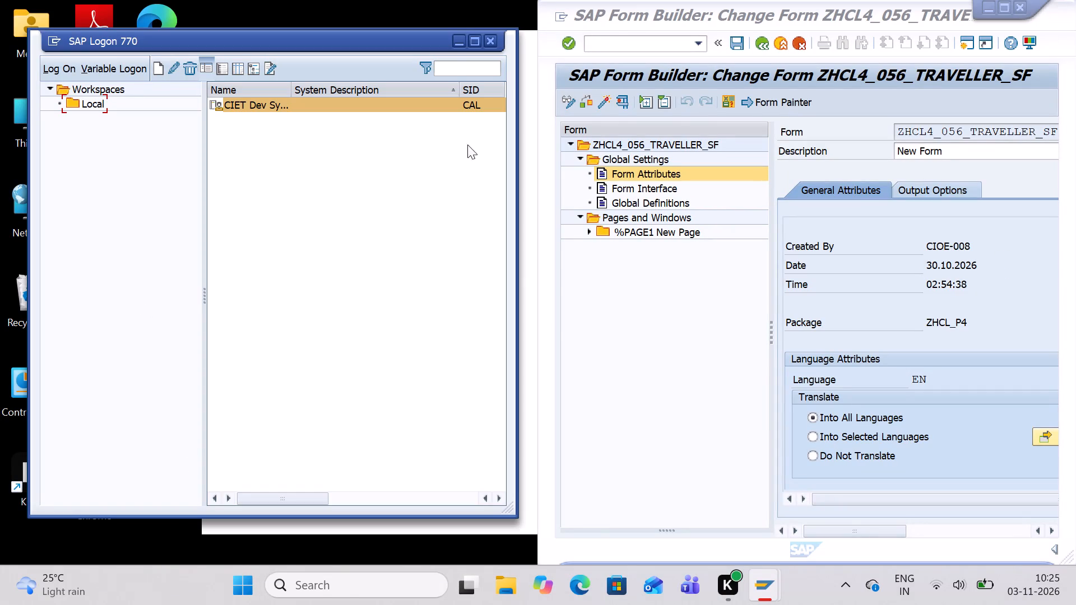
{"action": "left_click", "coordinate": [455, 40]}
{"action": "double_click", "coordinate": [105, 470]}
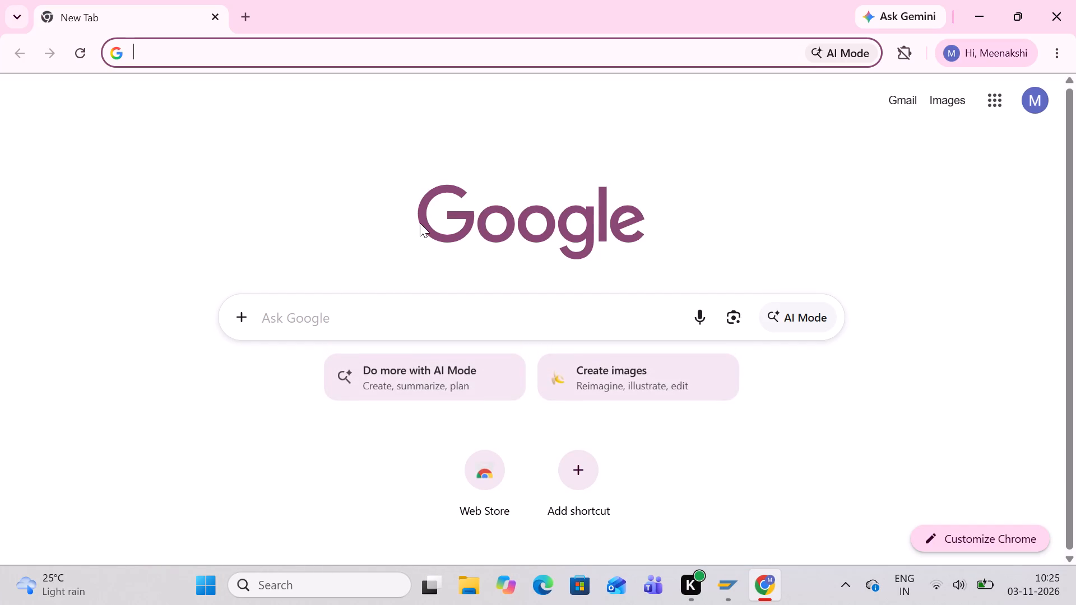
{"action": "key", "text": "super+Left"}
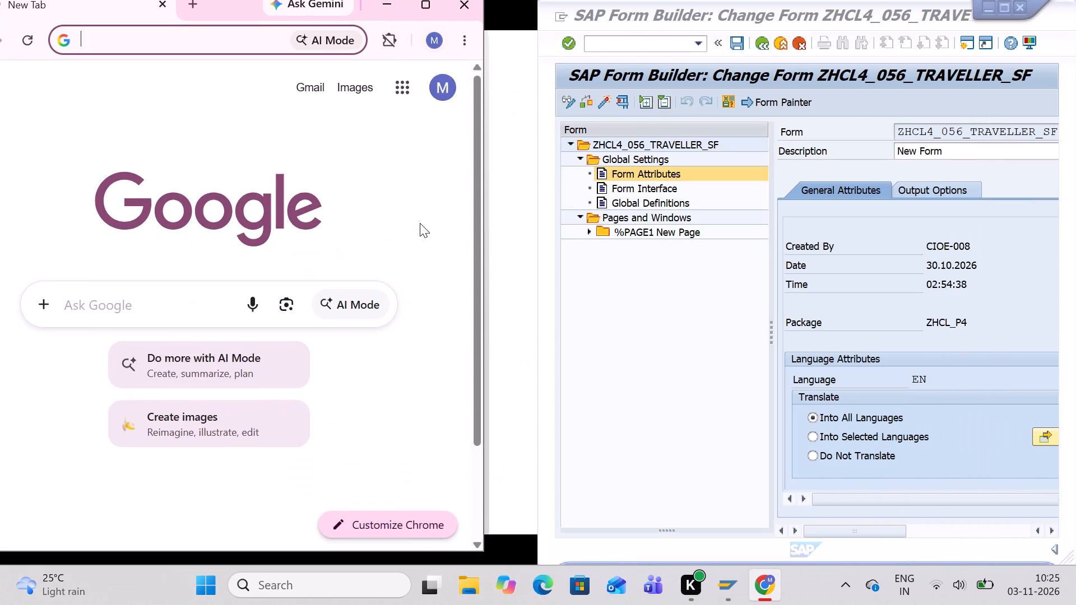
Load youtube.com in the new Chrome window.
{"action": "key", "text": "y"}
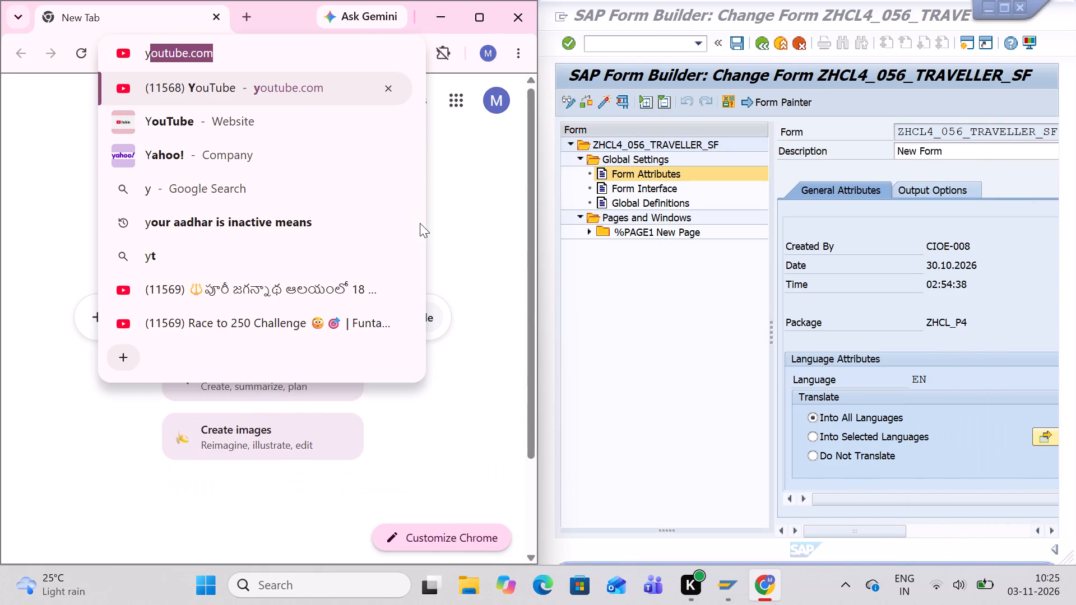
{"action": "key", "text": "Return"}
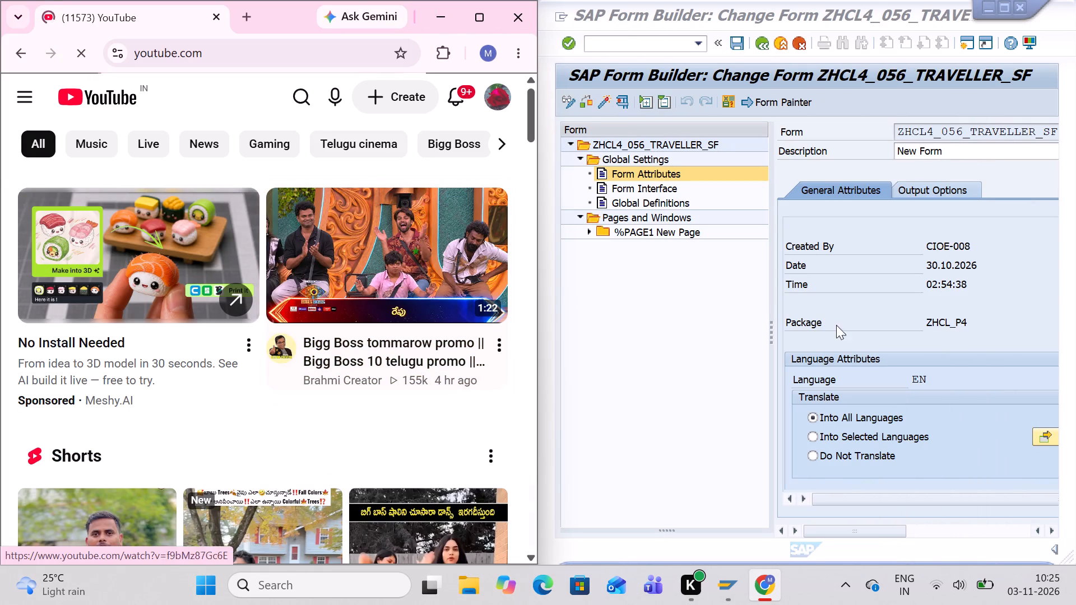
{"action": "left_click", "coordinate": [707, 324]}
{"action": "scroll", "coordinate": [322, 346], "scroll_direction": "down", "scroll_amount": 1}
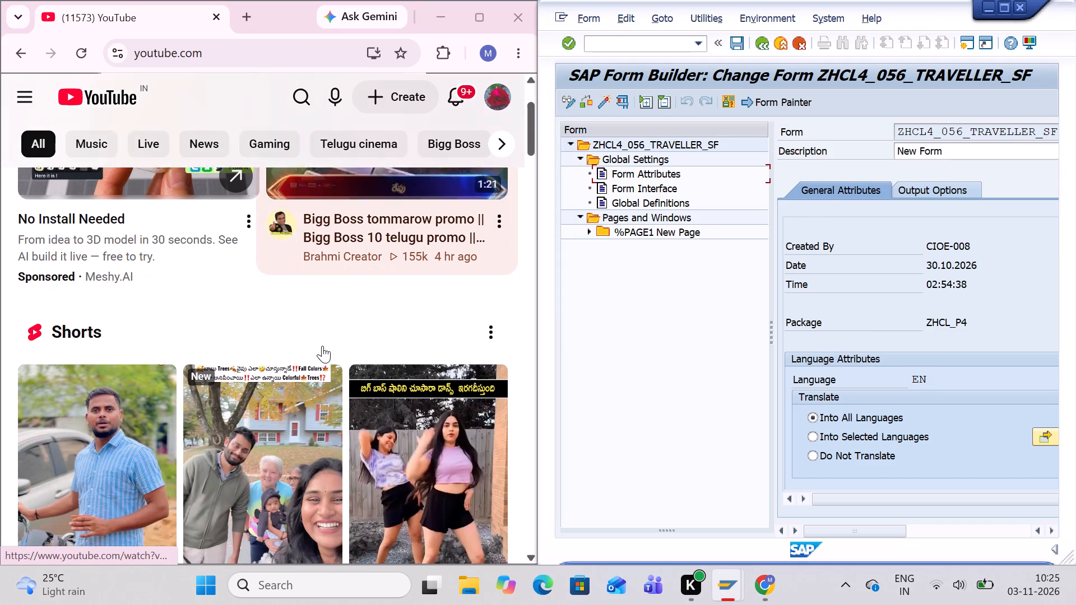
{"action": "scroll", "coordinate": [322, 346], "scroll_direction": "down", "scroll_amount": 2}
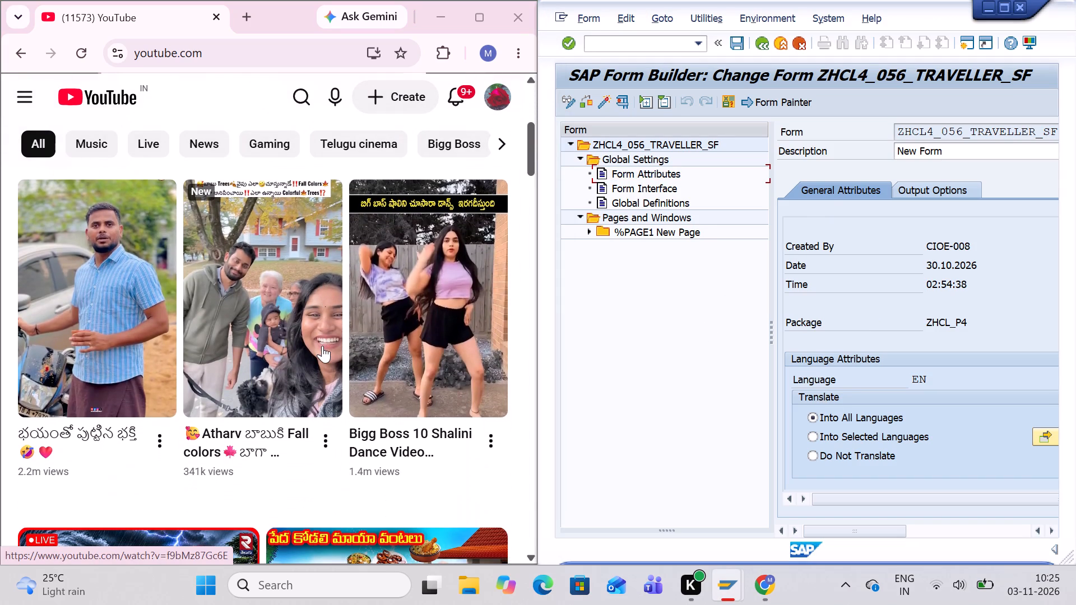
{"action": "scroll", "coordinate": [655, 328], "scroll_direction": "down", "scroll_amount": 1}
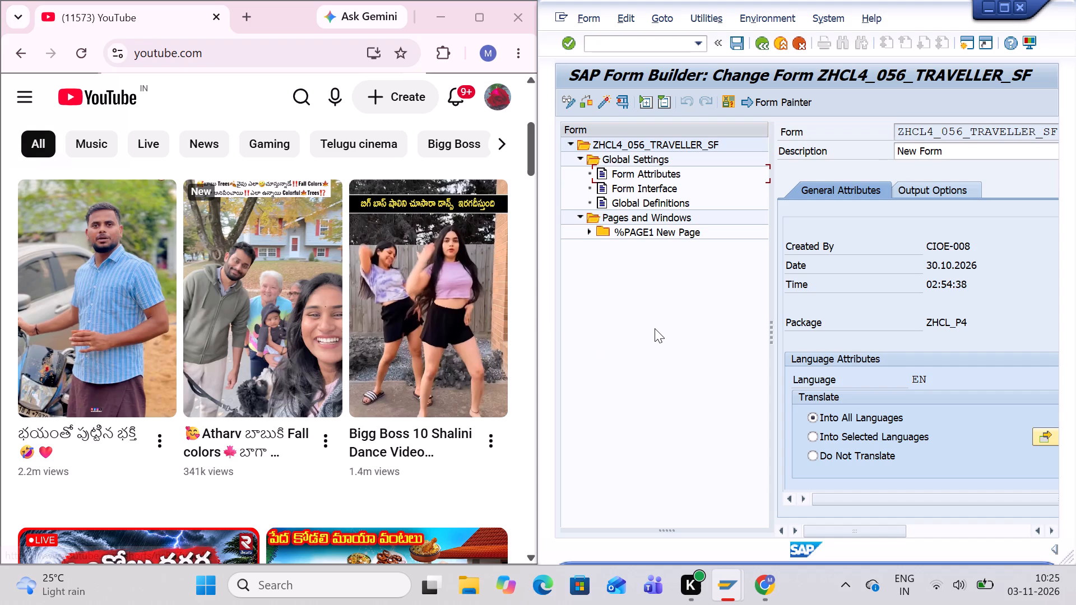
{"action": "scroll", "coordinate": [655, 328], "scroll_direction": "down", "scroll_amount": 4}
In the SAP form tree, expand %PAGE1 New Page and its windows %WINDOW3 New Window 3 and %WINDOW2 New Window 2.
{"action": "left_click", "coordinate": [588, 229]}
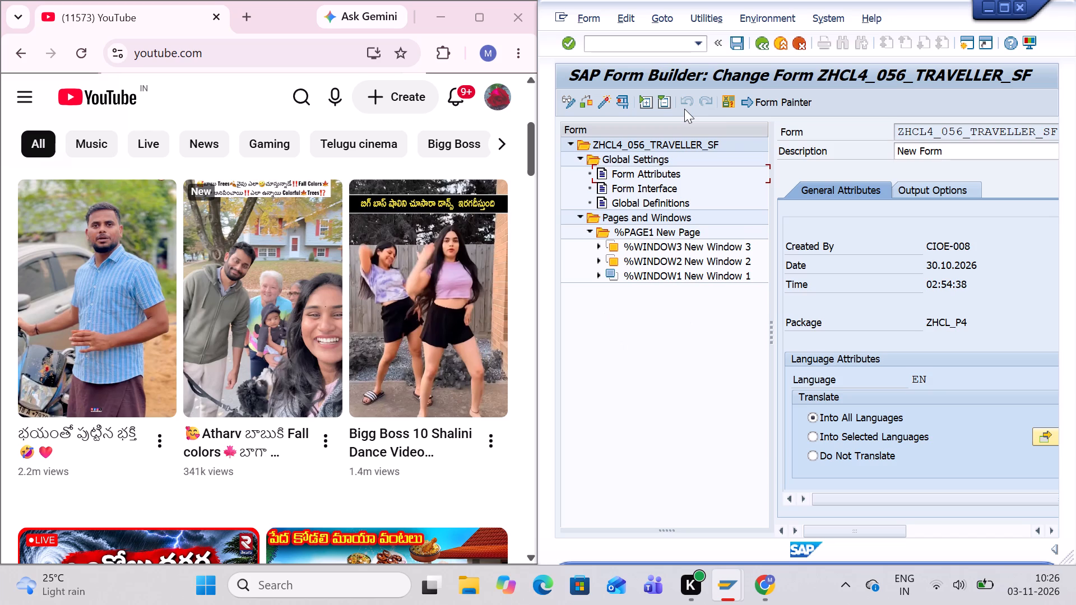
{"action": "scroll", "coordinate": [383, 282], "scroll_direction": "down", "scroll_amount": 1}
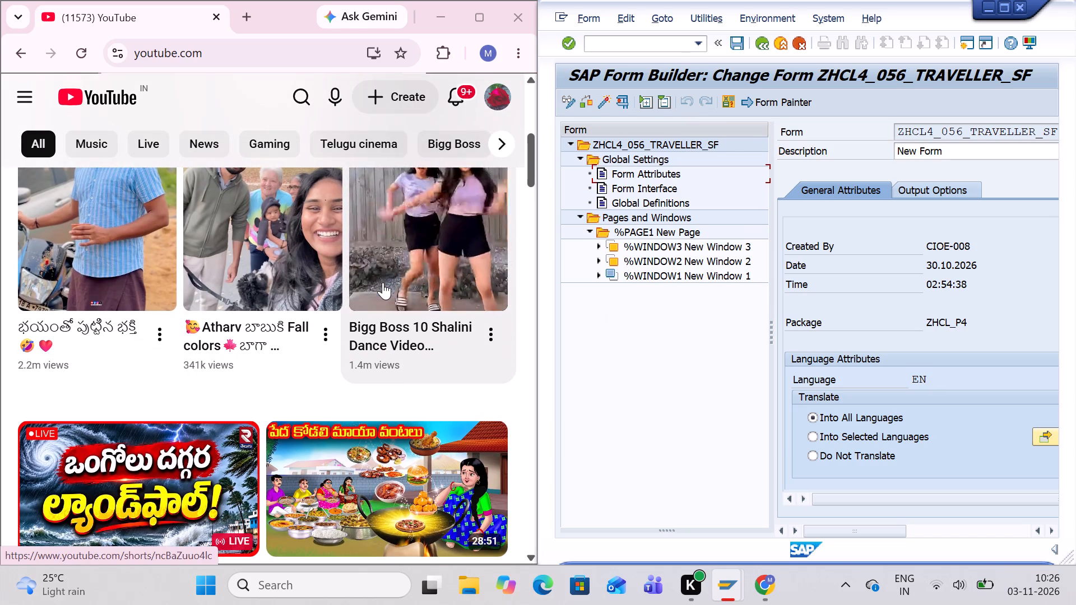
{"action": "scroll", "coordinate": [730, 341], "scroll_direction": "down", "scroll_amount": 2}
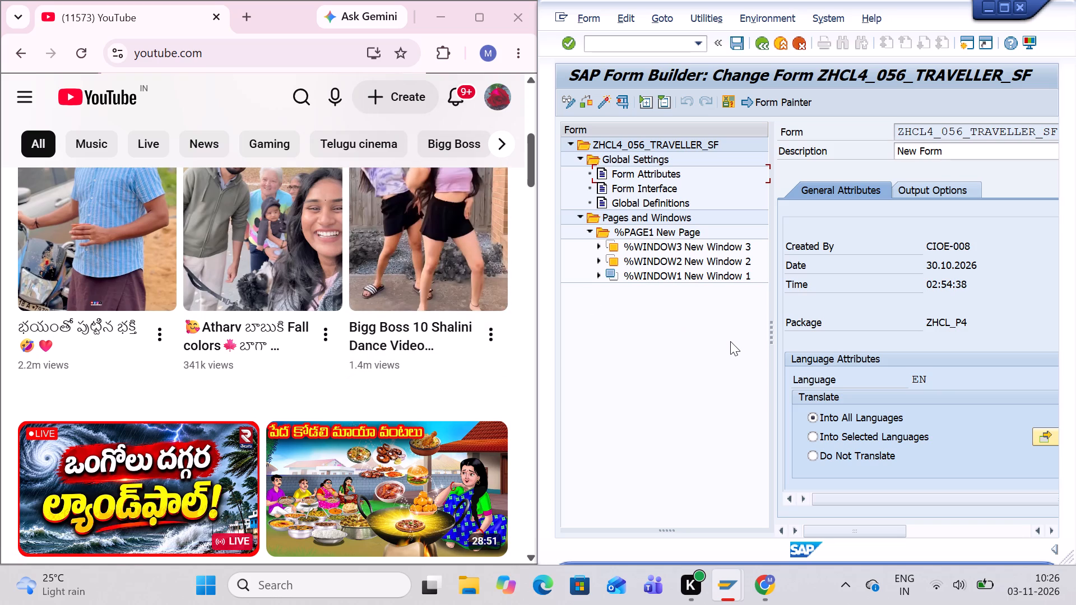
{"action": "scroll", "coordinate": [730, 341], "scroll_direction": "down", "scroll_amount": 3}
{"action": "scroll", "coordinate": [730, 341], "scroll_direction": "up", "scroll_amount": 1}
{"action": "left_click", "coordinate": [598, 250]}
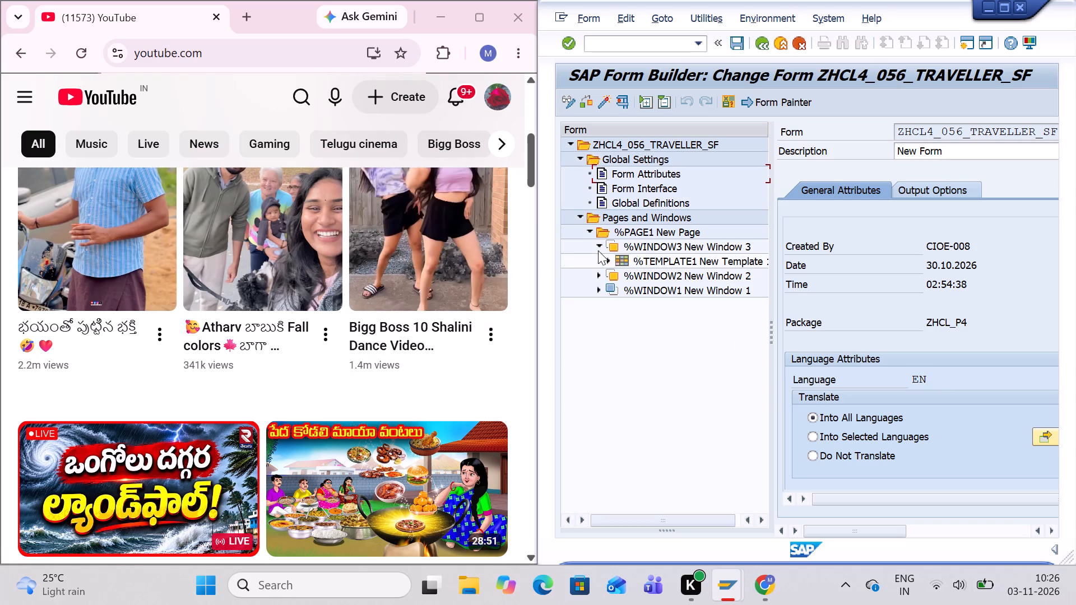
{"action": "left_click", "coordinate": [597, 274]}
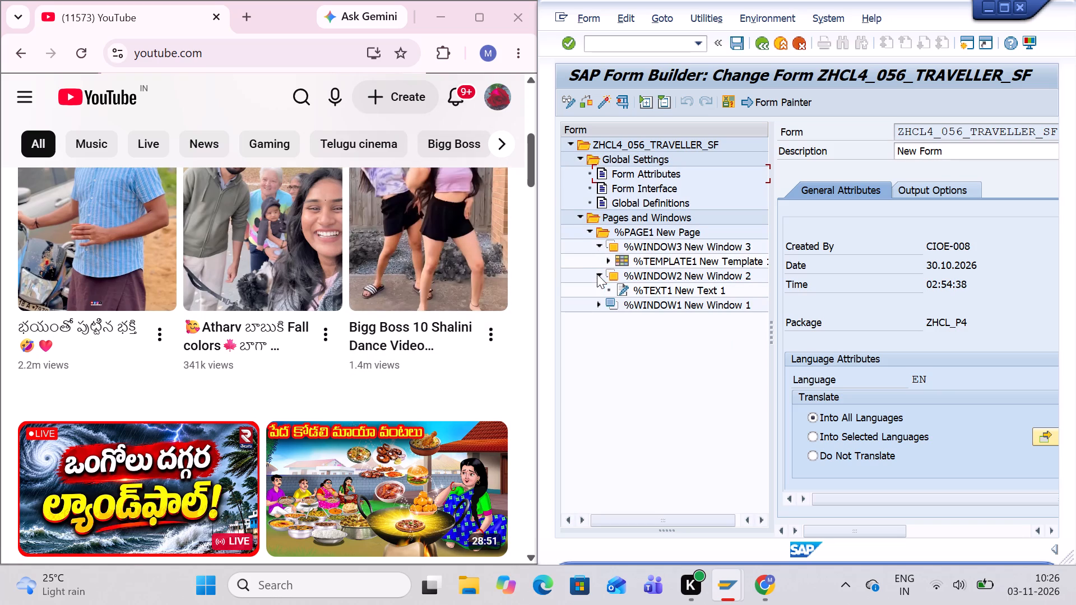
Browse the recommended videos and Shorts on the YouTube home page in Chrome.
{"action": "scroll", "coordinate": [405, 266], "scroll_direction": "up", "scroll_amount": 2}
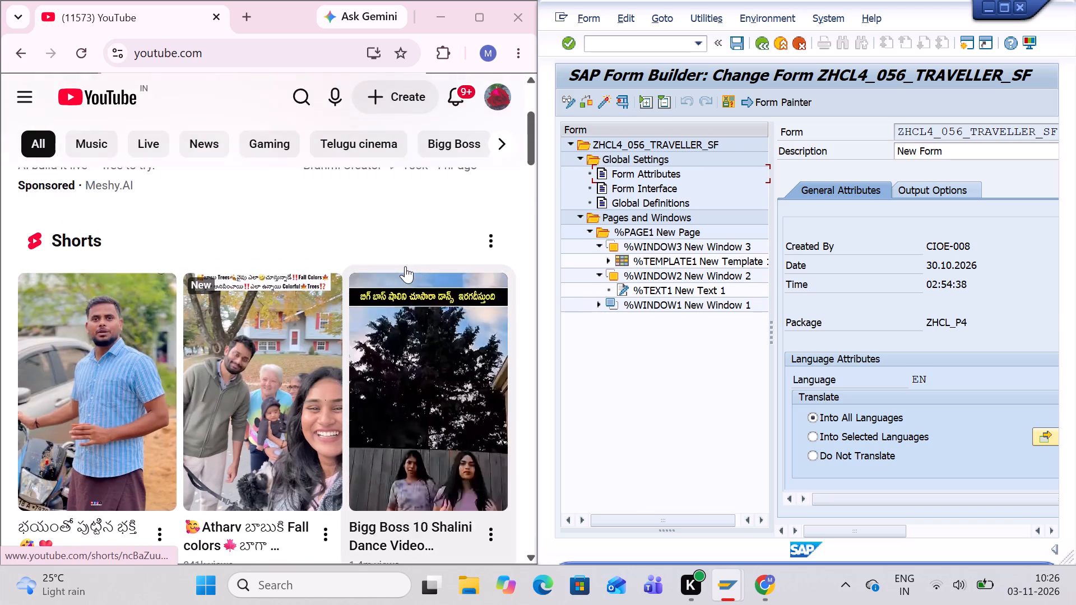
{"action": "scroll", "coordinate": [405, 266], "scroll_direction": "down", "scroll_amount": 4}
{"action": "scroll", "coordinate": [405, 266], "scroll_direction": "up", "scroll_amount": 3}
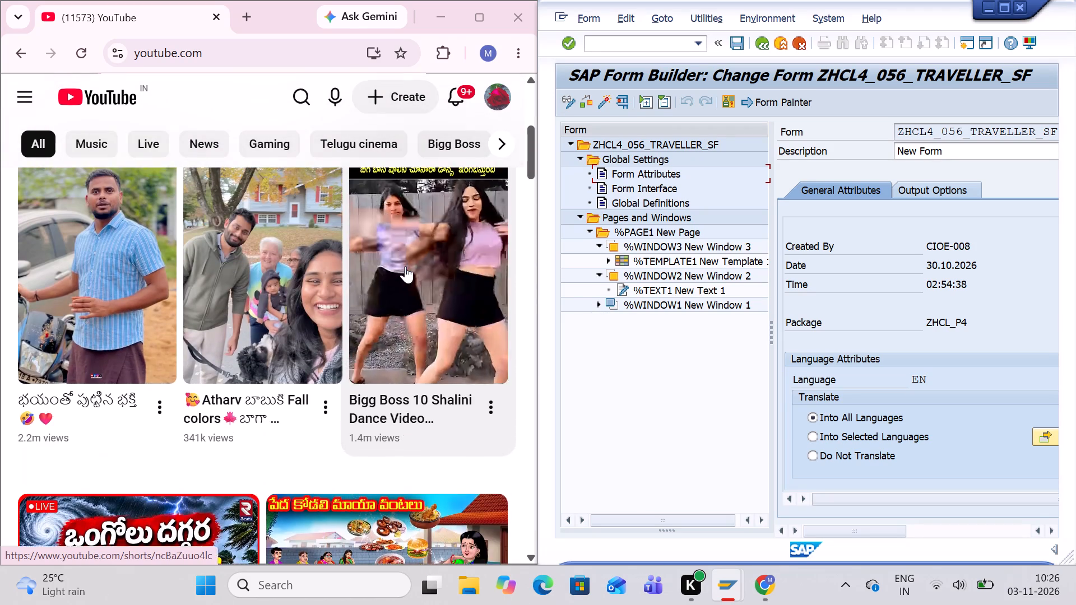
{"action": "scroll", "coordinate": [405, 266], "scroll_direction": "up", "scroll_amount": 3}
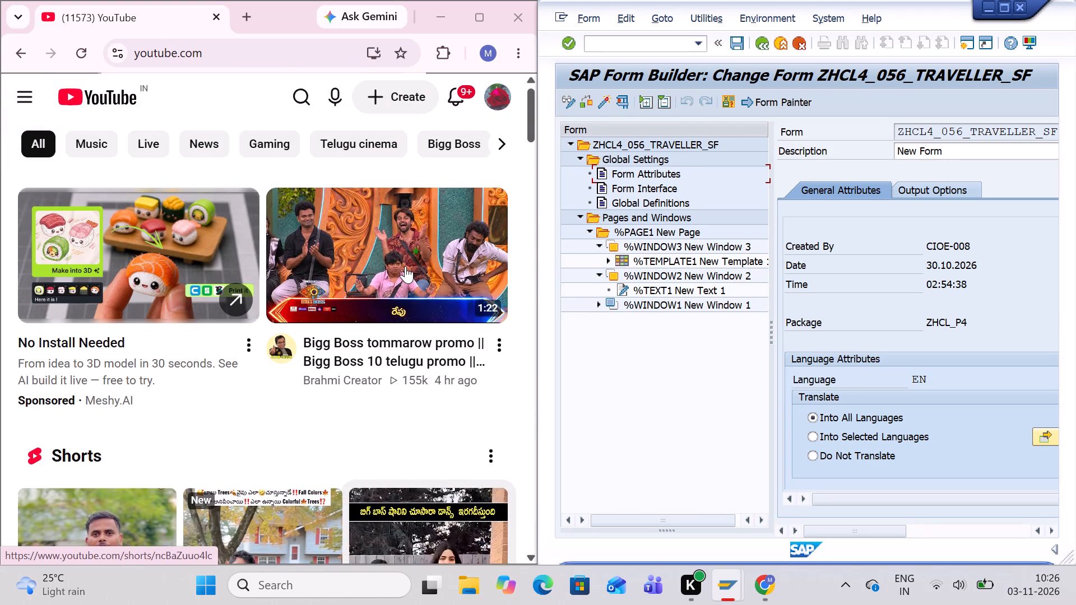
{"action": "scroll", "coordinate": [405, 266], "scroll_direction": "up", "scroll_amount": 1}
{"action": "scroll", "coordinate": [405, 266], "scroll_direction": "down", "scroll_amount": 3}
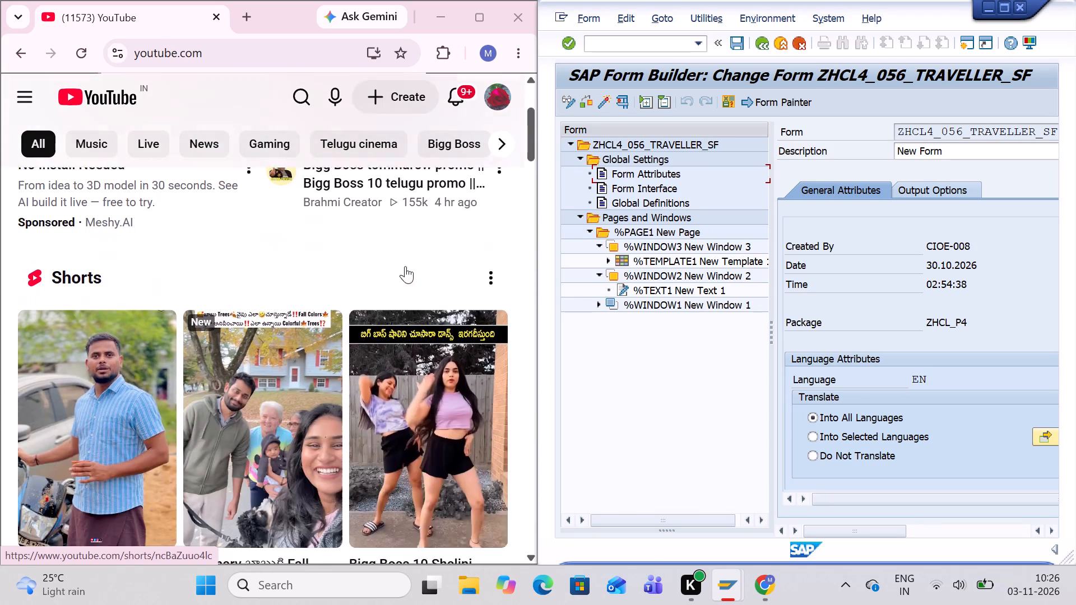
{"action": "scroll", "coordinate": [405, 266], "scroll_direction": "down", "scroll_amount": 3}
{"action": "scroll", "coordinate": [405, 266], "scroll_direction": "up", "scroll_amount": 8}
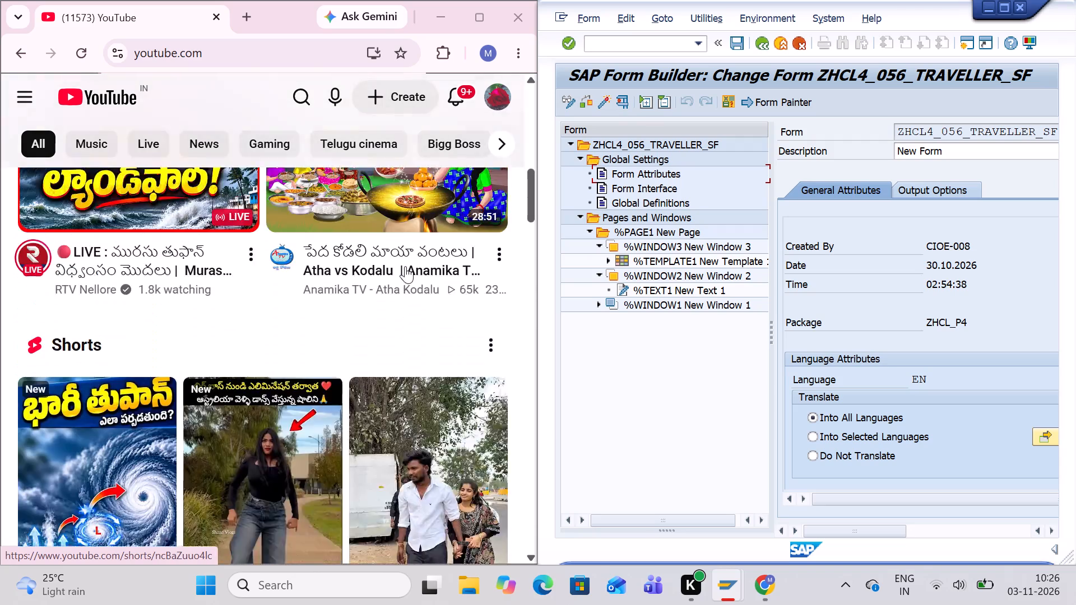
{"action": "scroll", "coordinate": [405, 266], "scroll_direction": "up", "scroll_amount": 6}
{"action": "scroll", "coordinate": [440, 362], "scroll_direction": "down", "scroll_amount": 2}
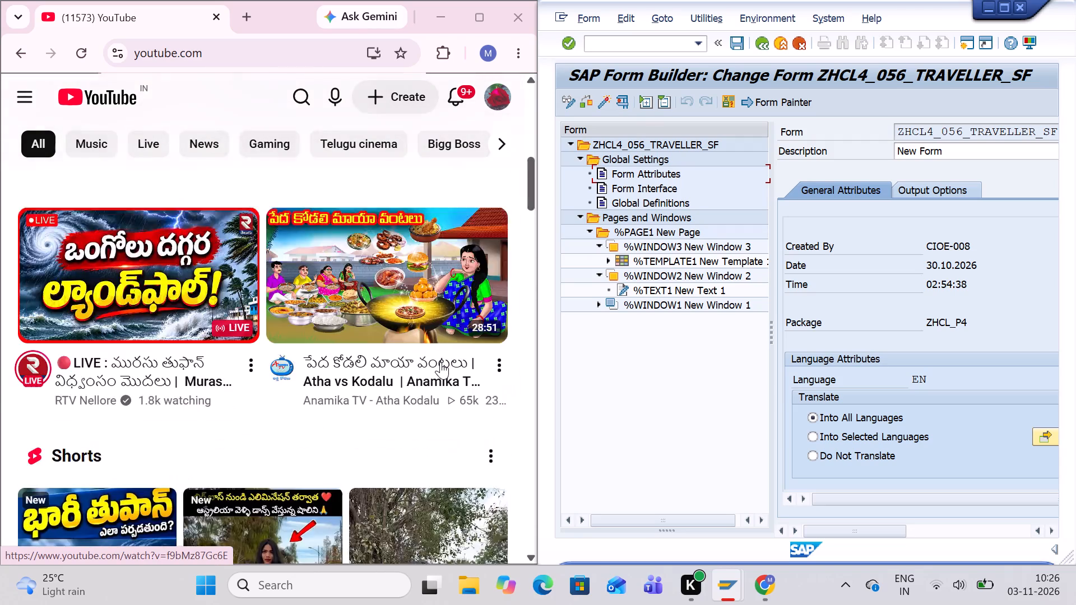
{"action": "scroll", "coordinate": [440, 362], "scroll_direction": "down", "scroll_amount": 4}
{"action": "scroll", "coordinate": [440, 362], "scroll_direction": "up", "scroll_amount": 4}
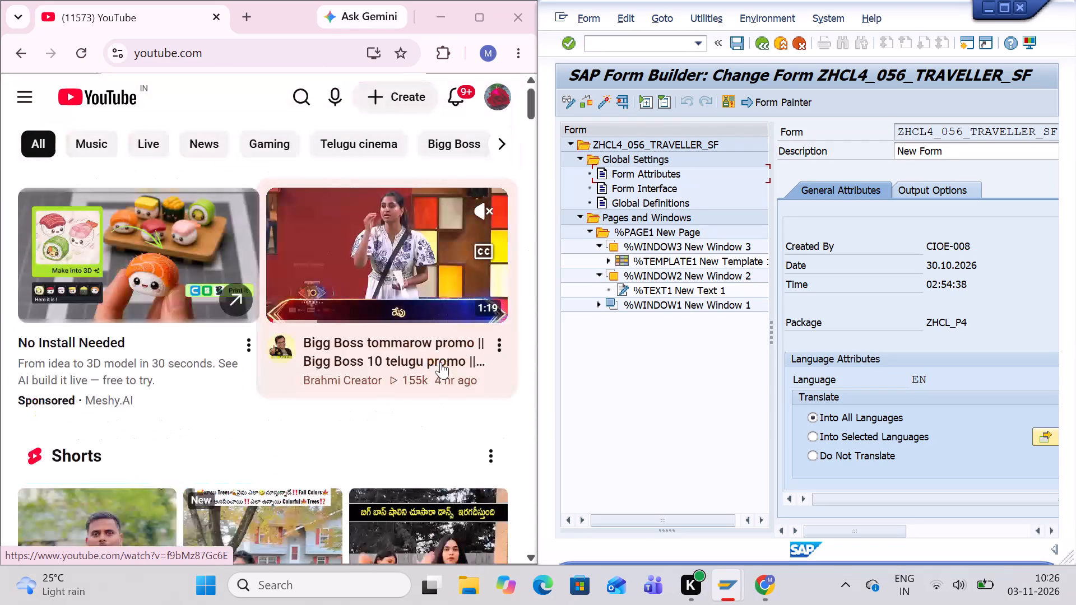
{"action": "scroll", "coordinate": [440, 362], "scroll_direction": "up", "scroll_amount": 3}
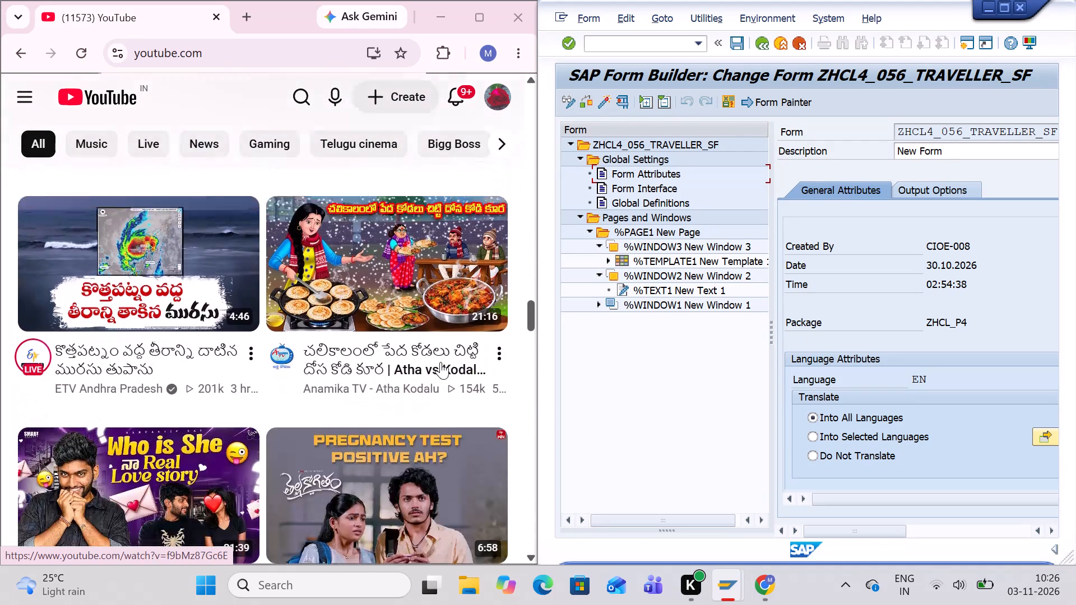
{"action": "scroll", "coordinate": [440, 362], "scroll_direction": "up", "scroll_amount": 3}
{"action": "scroll", "coordinate": [440, 362], "scroll_direction": "down", "scroll_amount": 3}
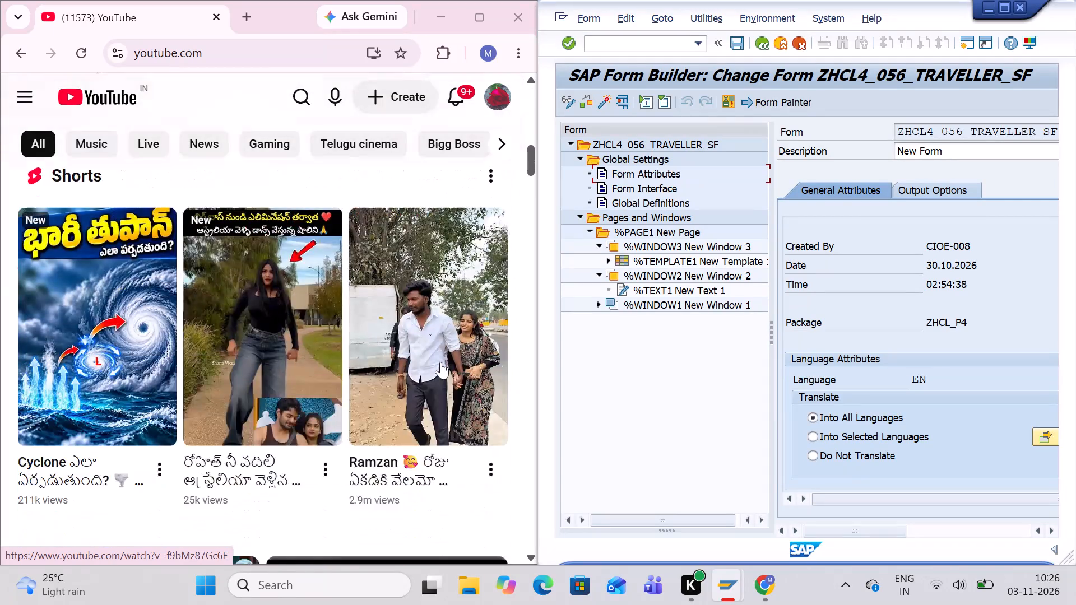
{"action": "scroll", "coordinate": [440, 362], "scroll_direction": "down", "scroll_amount": 8}
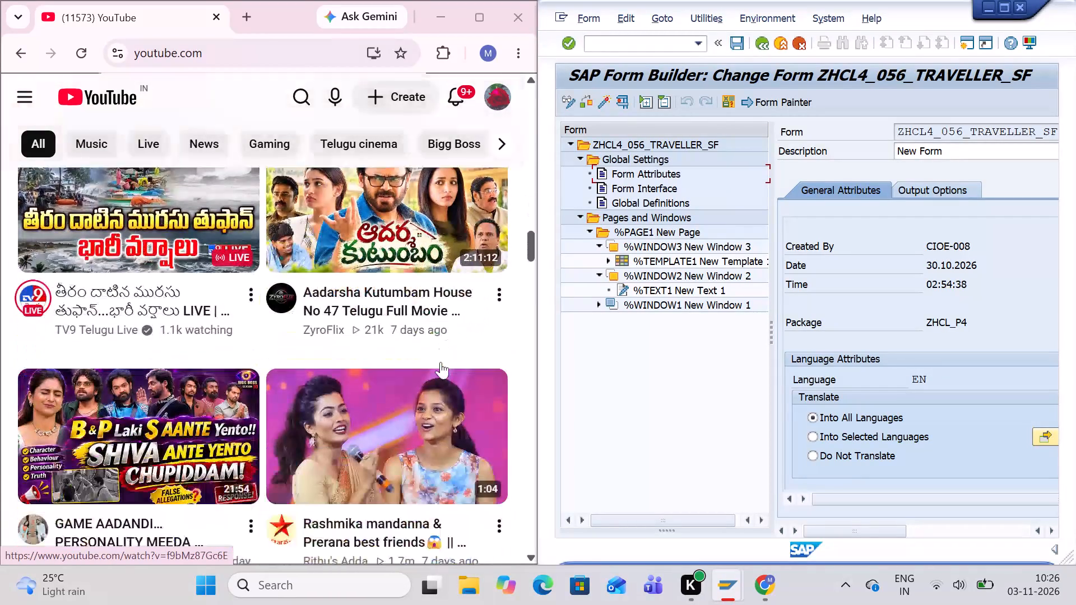
{"action": "scroll", "coordinate": [440, 362], "scroll_direction": "down", "scroll_amount": 1}
{"action": "scroll", "coordinate": [440, 362], "scroll_direction": "right", "scroll_amount": 1}
{"action": "scroll", "coordinate": [440, 362], "scroll_direction": "up", "scroll_amount": 3}
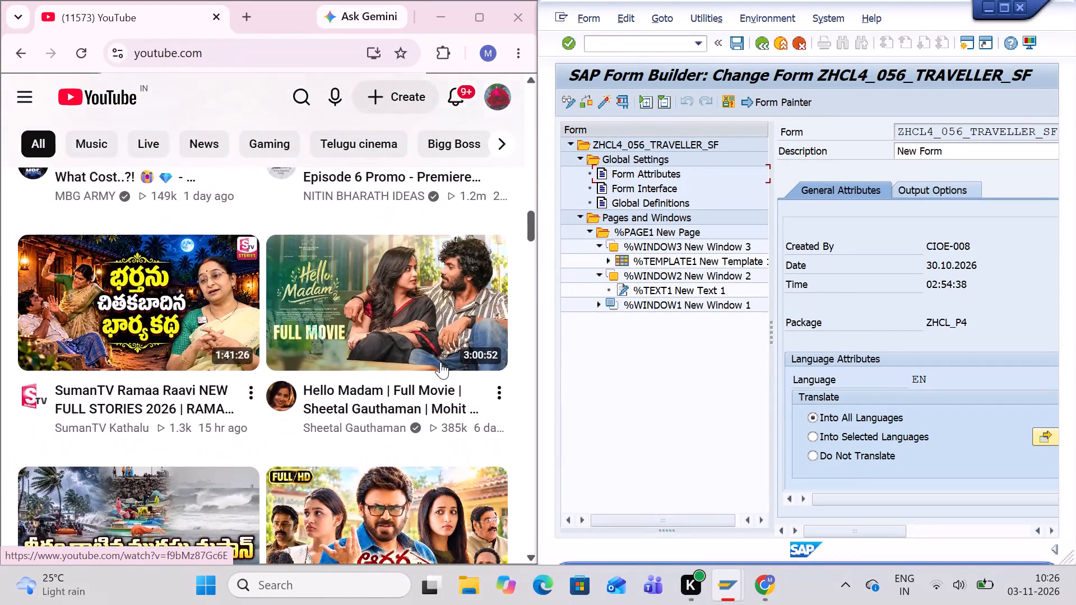
{"action": "scroll", "coordinate": [440, 362], "scroll_direction": "up", "scroll_amount": 8}
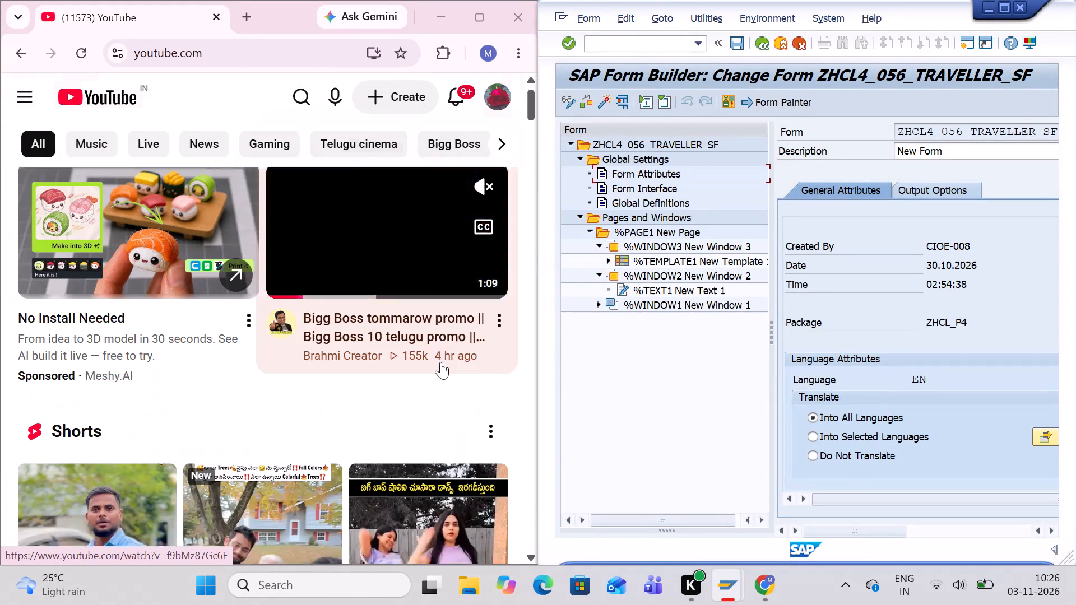
{"action": "scroll", "coordinate": [440, 362], "scroll_direction": "up", "scroll_amount": 4}
{"action": "scroll", "coordinate": [440, 362], "scroll_direction": "down", "scroll_amount": 6}
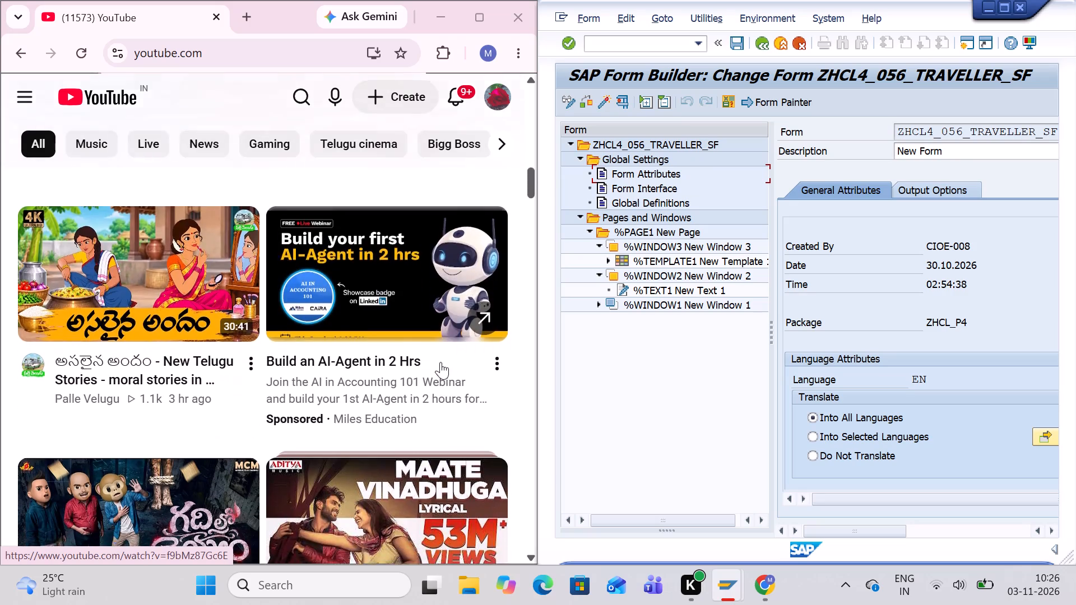
{"action": "scroll", "coordinate": [440, 362], "scroll_direction": "down", "scroll_amount": 4}
{"action": "scroll", "coordinate": [440, 362], "scroll_direction": "up", "scroll_amount": 5}
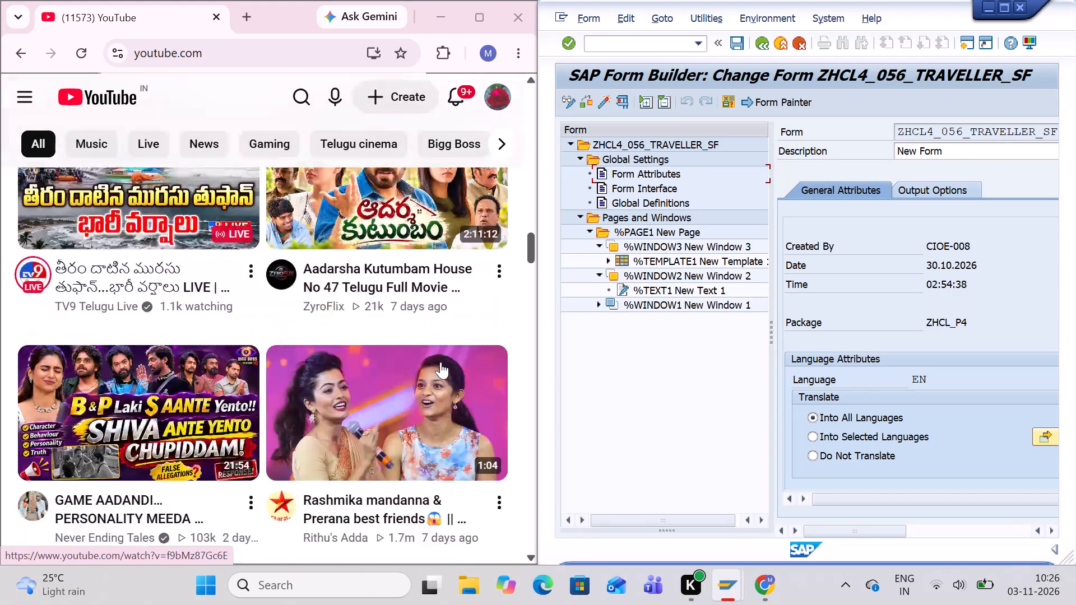
{"action": "scroll", "coordinate": [440, 362], "scroll_direction": "up", "scroll_amount": 5}
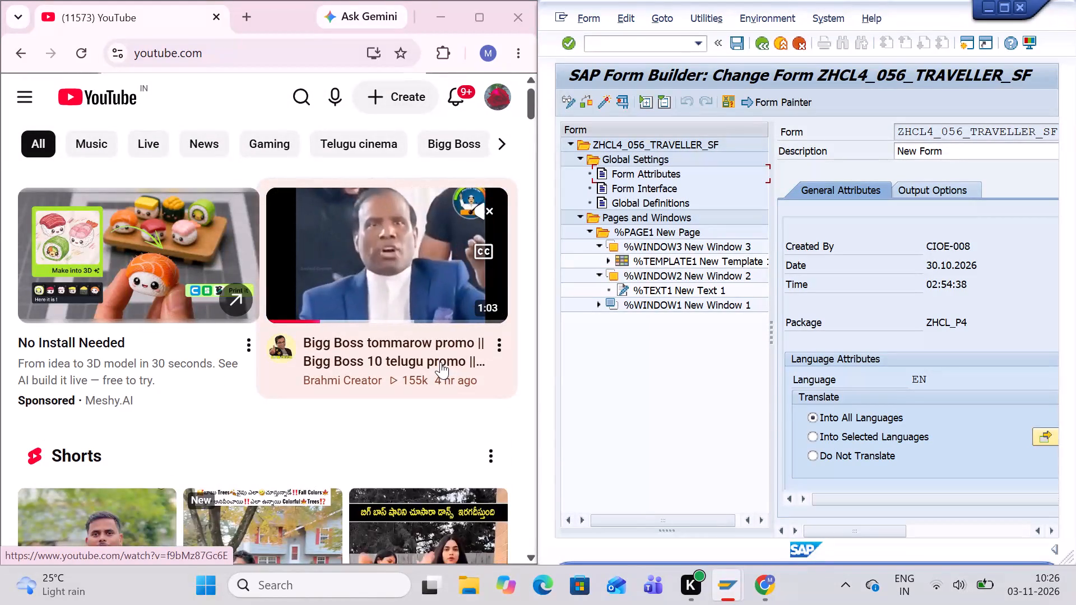
{"action": "scroll", "coordinate": [658, 285], "scroll_direction": "down", "scroll_amount": 3}
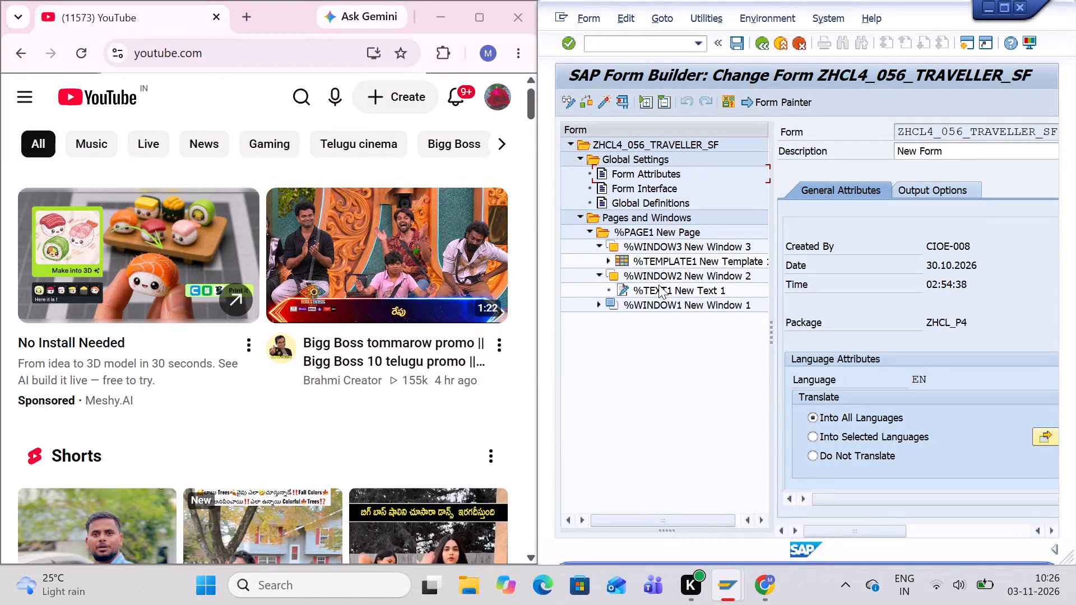
{"action": "scroll", "coordinate": [658, 285], "scroll_direction": "down", "scroll_amount": 4}
{"action": "scroll", "coordinate": [372, 431], "scroll_direction": "down", "scroll_amount": 3}
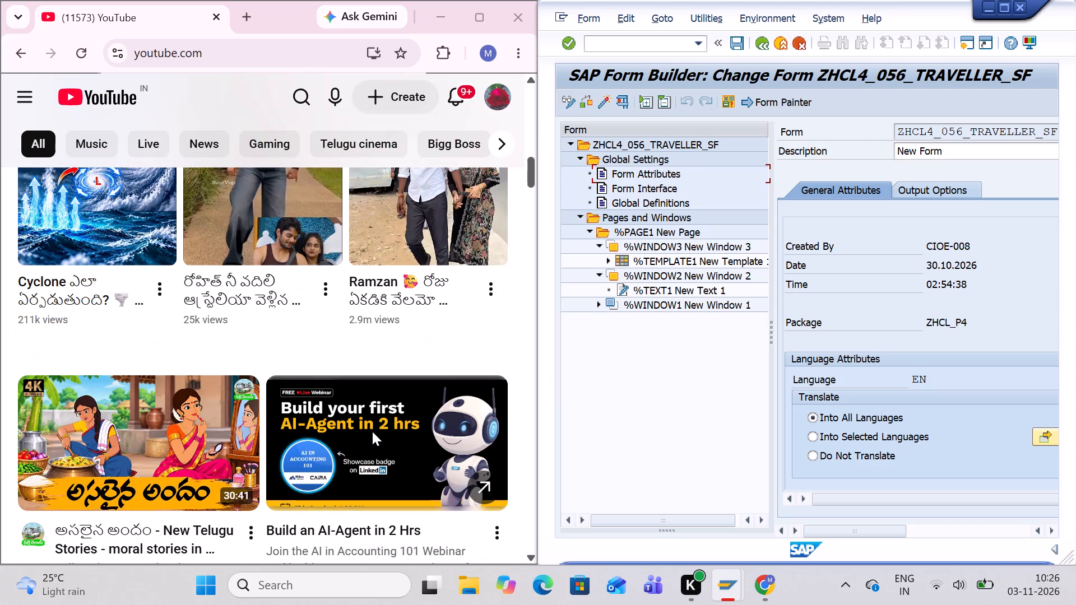
{"action": "scroll", "coordinate": [372, 431], "scroll_direction": "down", "scroll_amount": 4}
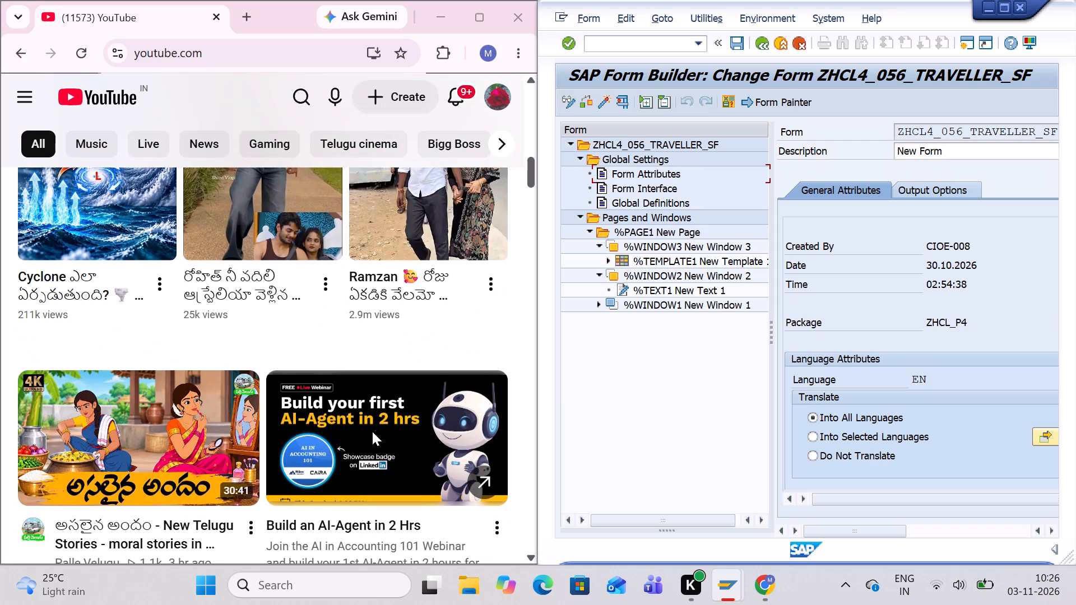
{"action": "scroll", "coordinate": [372, 431], "scroll_direction": "down", "scroll_amount": 3}
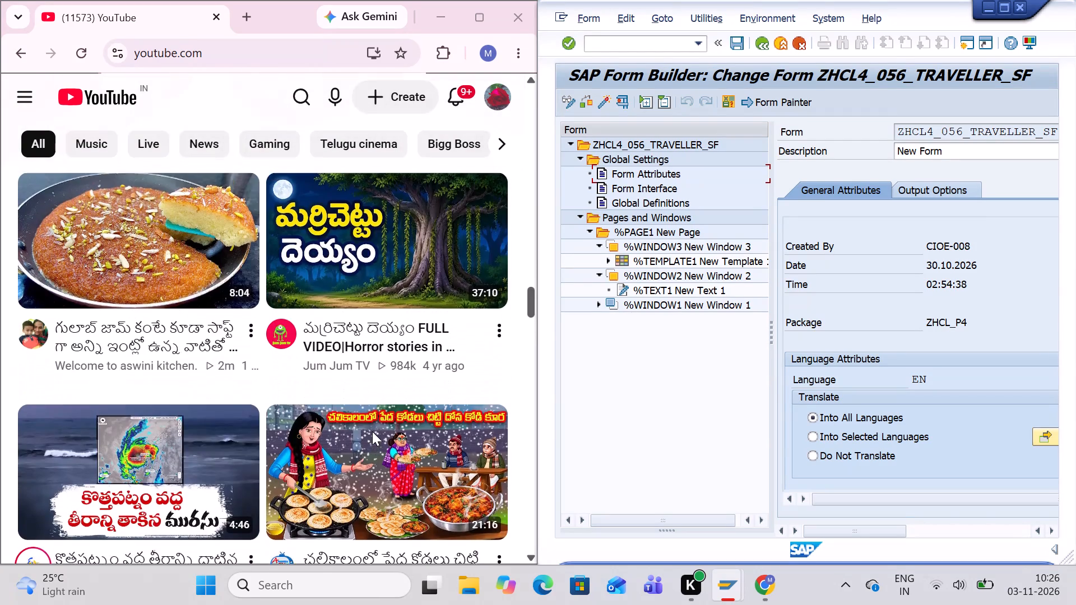
Browse further through the recommended videos on the YouTube home page and return to the top of the feed.
{"action": "scroll", "coordinate": [372, 431], "scroll_direction": "down", "scroll_amount": 1}
{"action": "scroll", "coordinate": [372, 431], "scroll_direction": "left", "scroll_amount": 1}
{"action": "scroll", "coordinate": [372, 431], "scroll_direction": "down", "scroll_amount": 2}
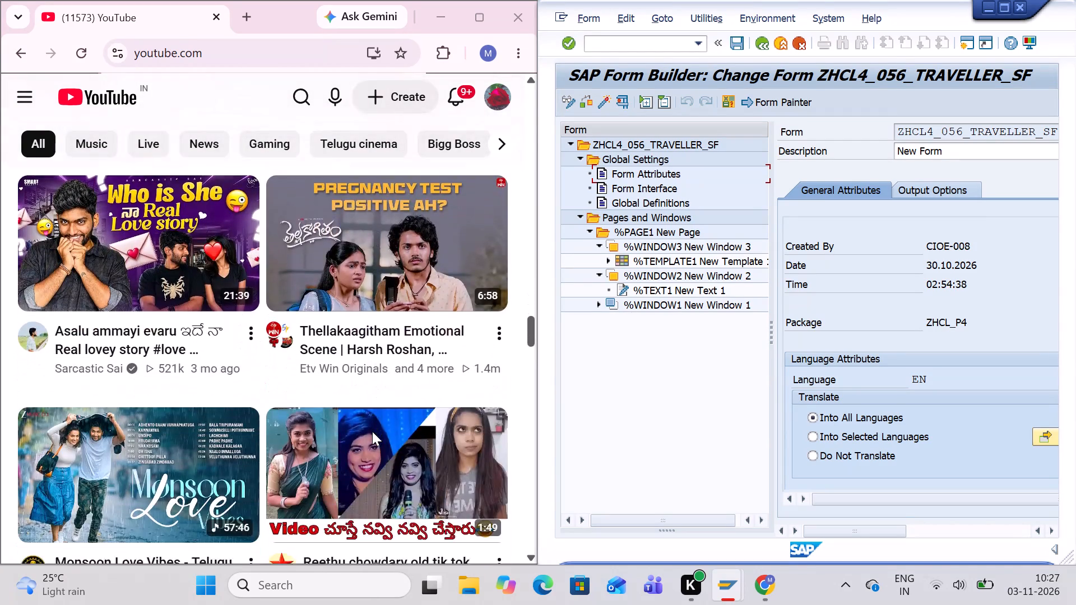
{"action": "scroll", "coordinate": [372, 431], "scroll_direction": "down", "scroll_amount": 2}
{"action": "scroll", "coordinate": [372, 431], "scroll_direction": "up", "scroll_amount": 6}
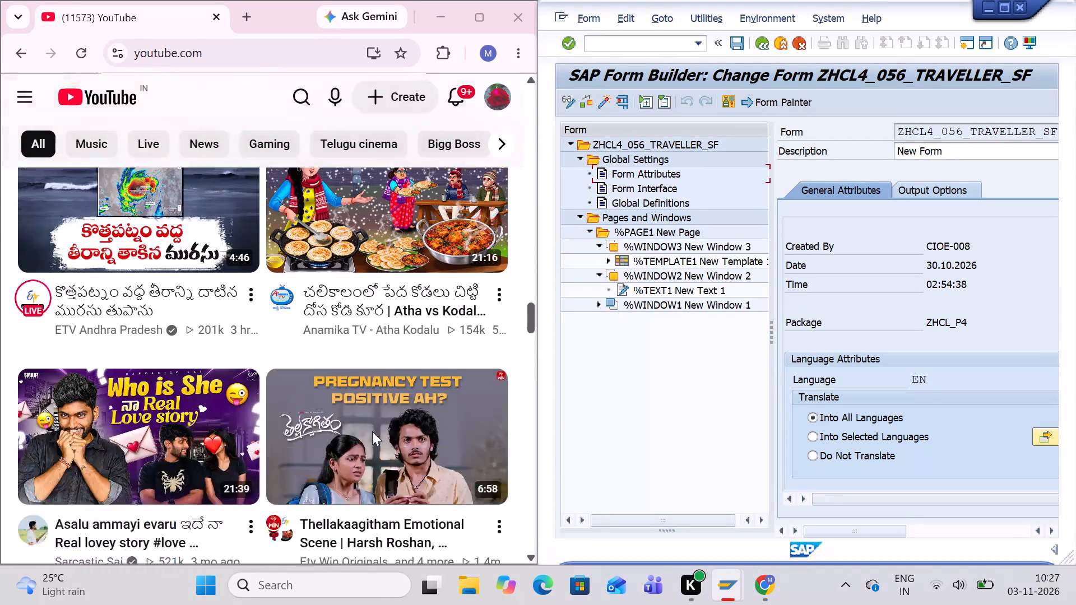
{"action": "scroll", "coordinate": [372, 431], "scroll_direction": "up", "scroll_amount": 8}
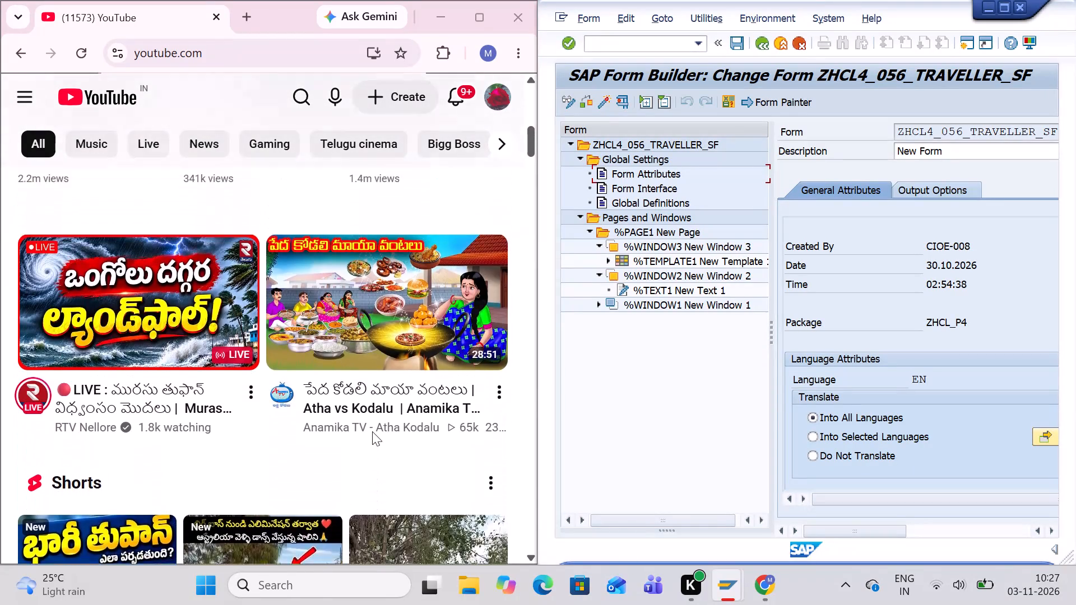
{"action": "scroll", "coordinate": [372, 431], "scroll_direction": "up", "scroll_amount": 7}
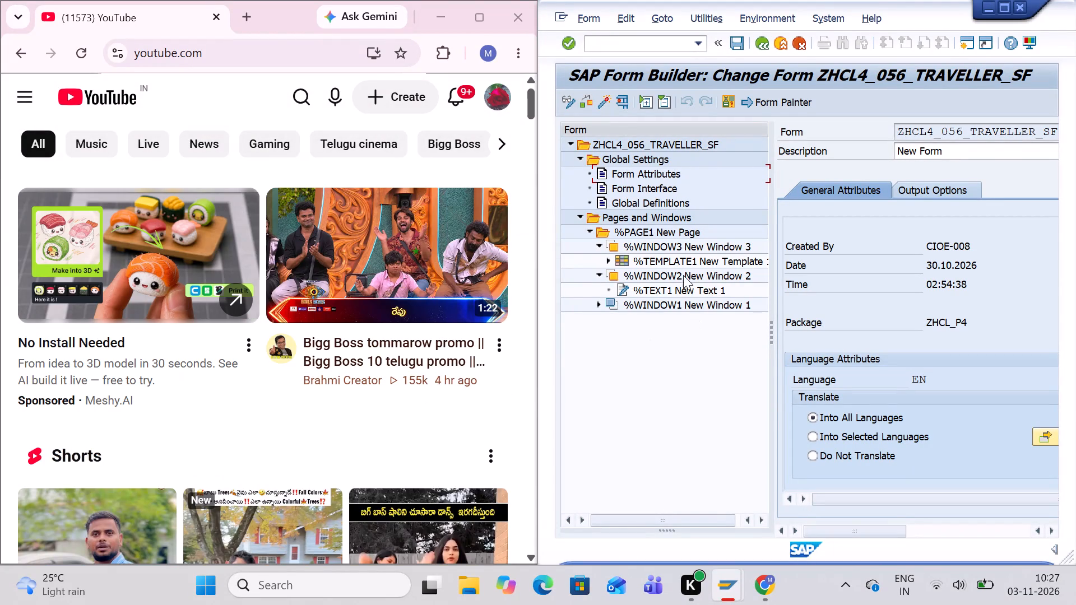
Collapse %WINDOW2 New Window 2 and %WINDOW3 New Window 3 in the SAP form tree.
{"action": "left_click", "coordinate": [600, 273]}
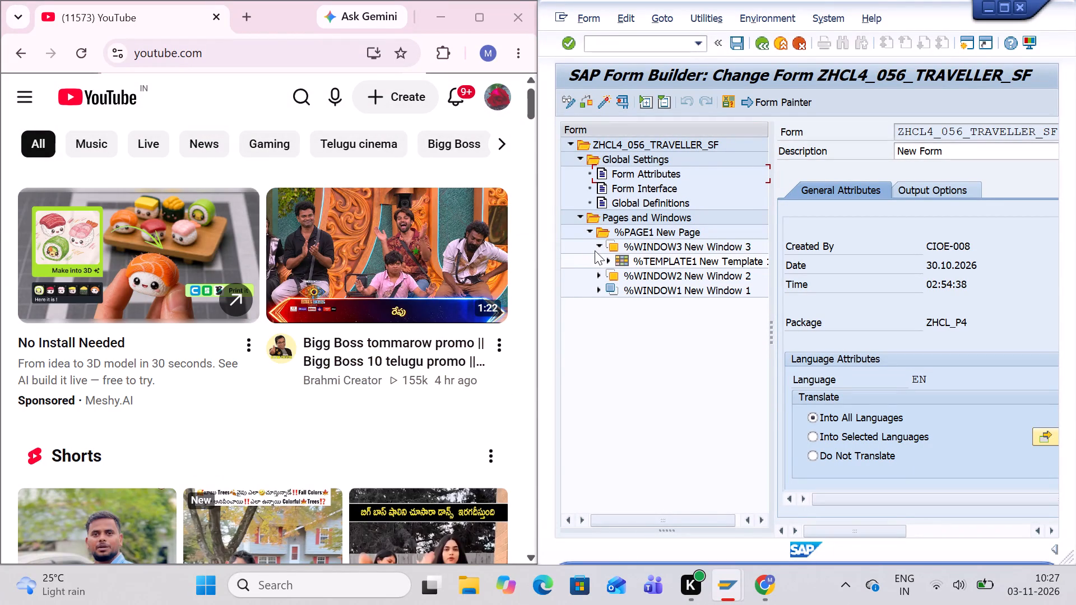
{"action": "left_click", "coordinate": [599, 243]}
Open the "Fall colors" Short from the YouTube home page, watch it and pause it.
{"action": "scroll", "coordinate": [401, 348], "scroll_direction": "down", "scroll_amount": 2}
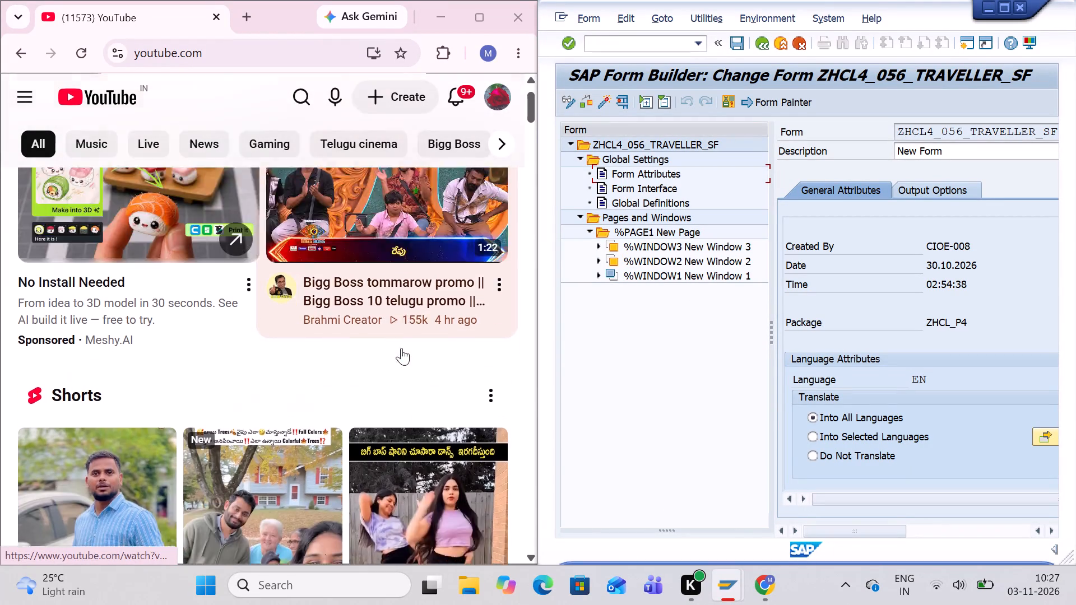
{"action": "scroll", "coordinate": [401, 348], "scroll_direction": "down", "scroll_amount": 2}
{"action": "scroll", "coordinate": [317, 323], "scroll_direction": "up", "scroll_amount": 1}
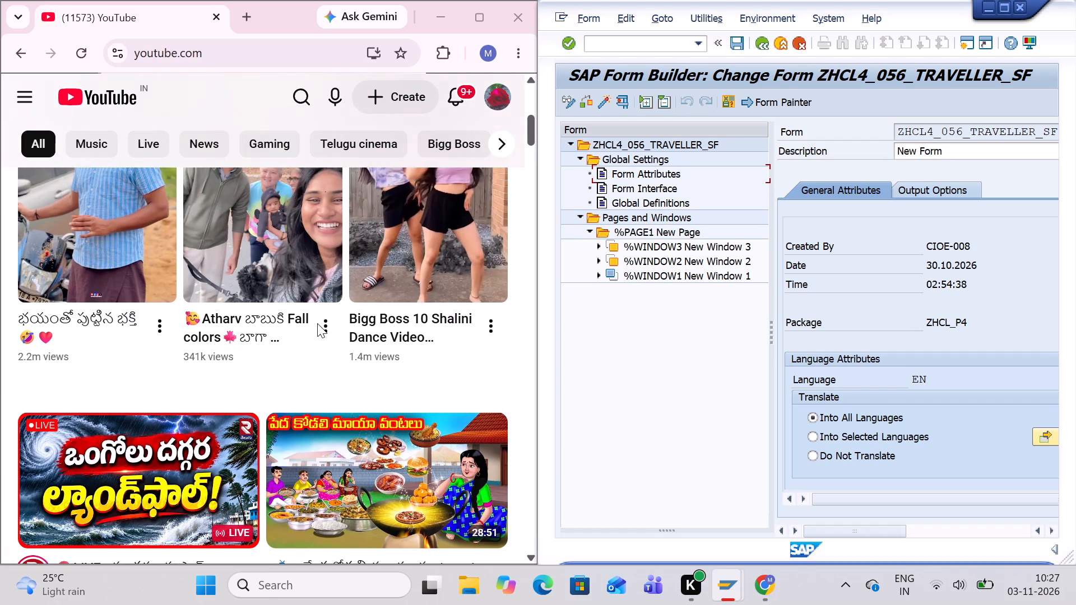
{"action": "left_click", "coordinate": [281, 254]}
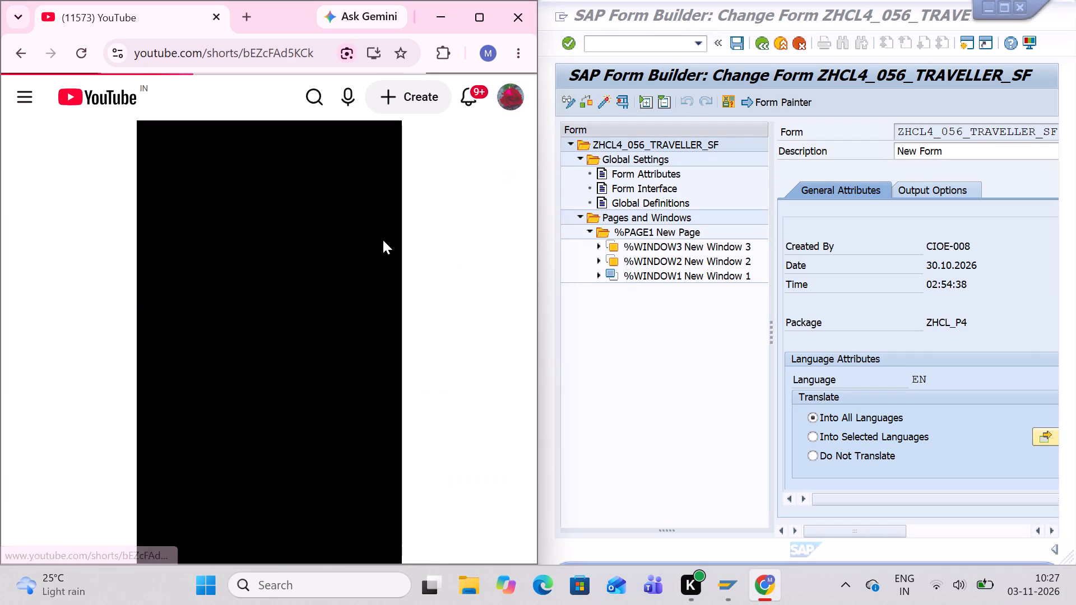
{"action": "left_click", "coordinate": [340, 342]}
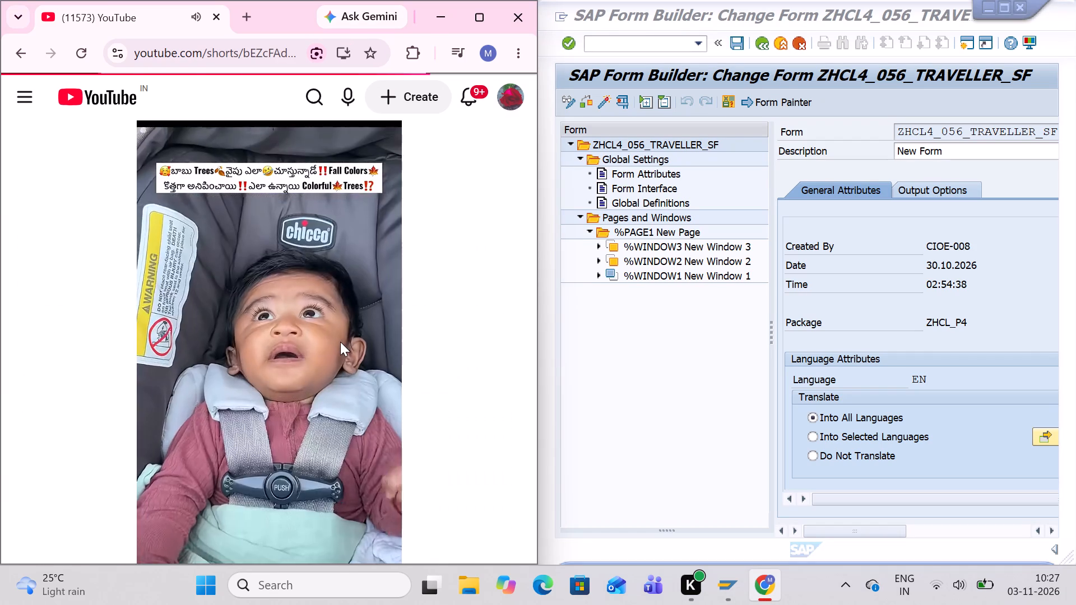
{"action": "left_click", "coordinate": [283, 349]}
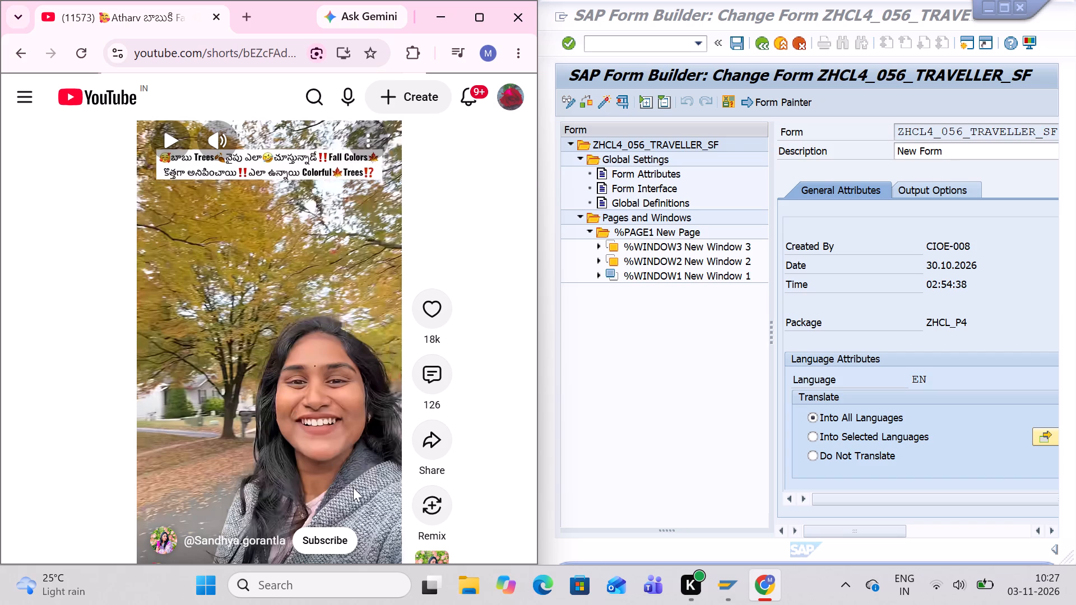
Like the paused "Fall colors" Short.
{"action": "left_click", "coordinate": [434, 314]}
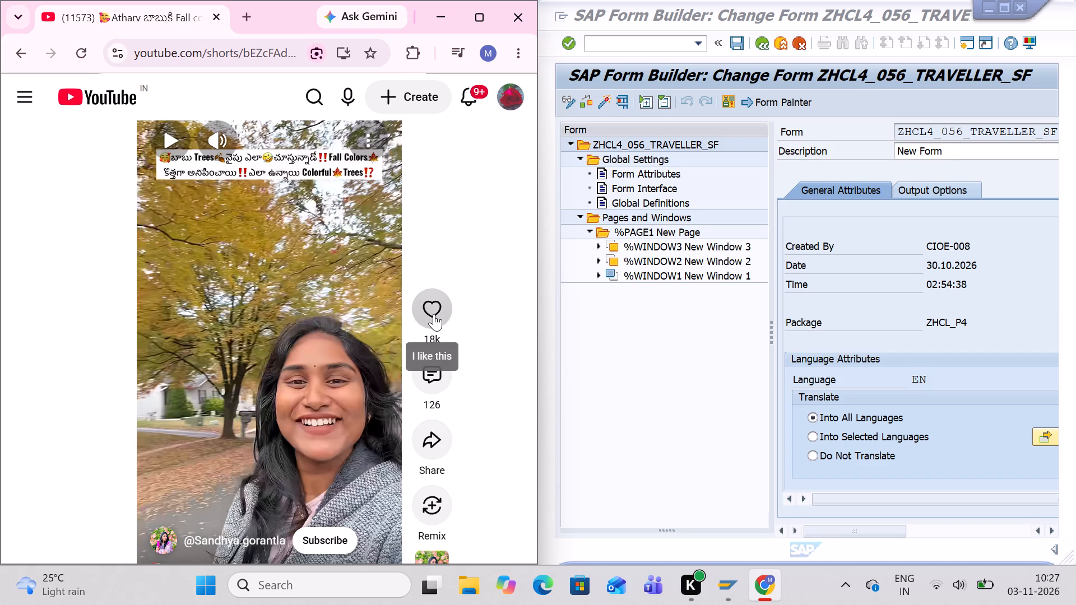
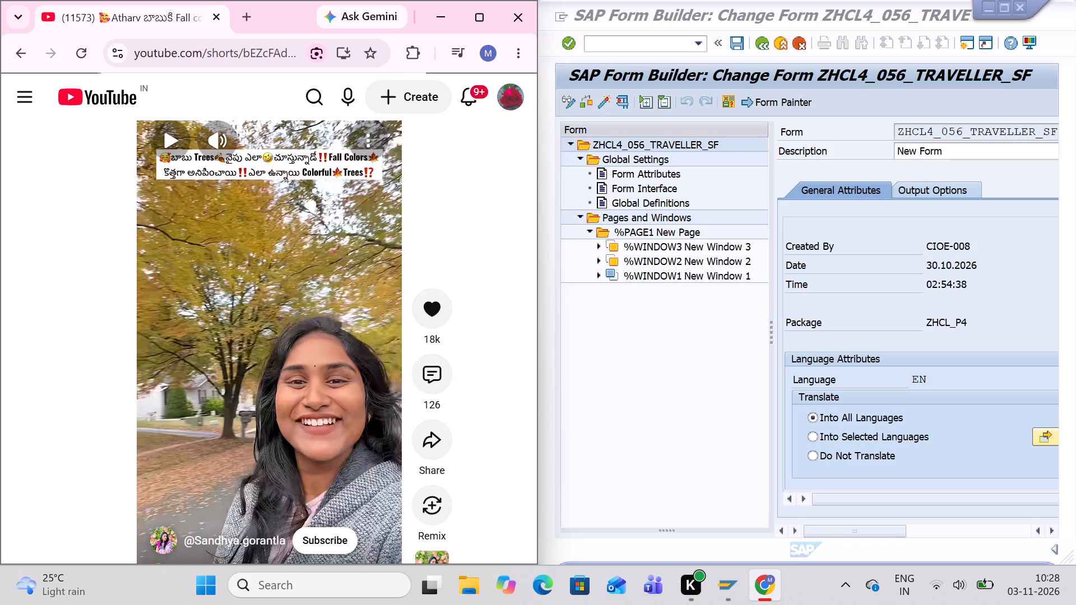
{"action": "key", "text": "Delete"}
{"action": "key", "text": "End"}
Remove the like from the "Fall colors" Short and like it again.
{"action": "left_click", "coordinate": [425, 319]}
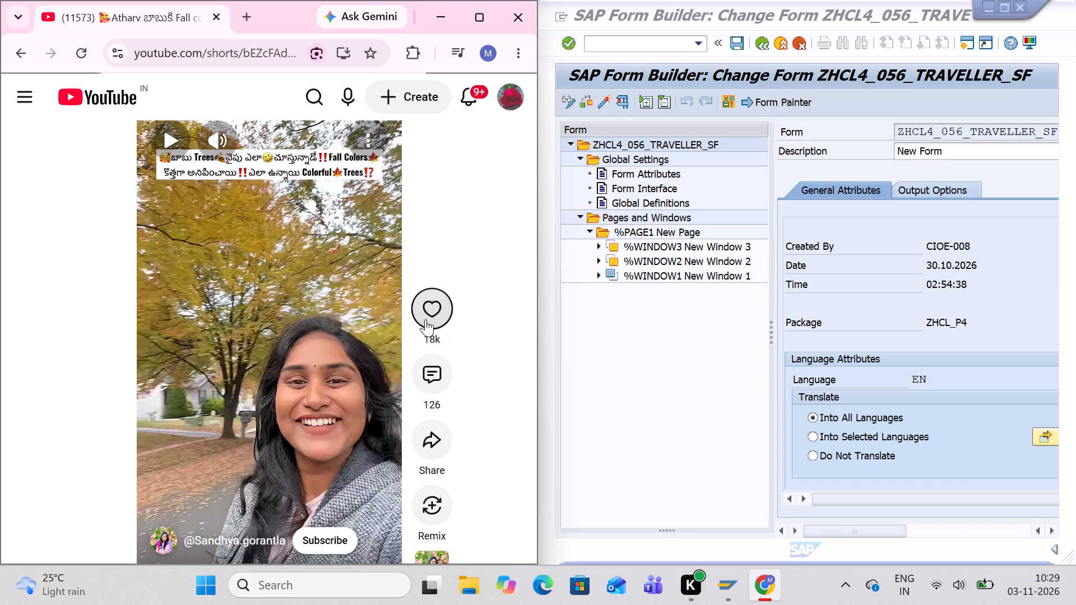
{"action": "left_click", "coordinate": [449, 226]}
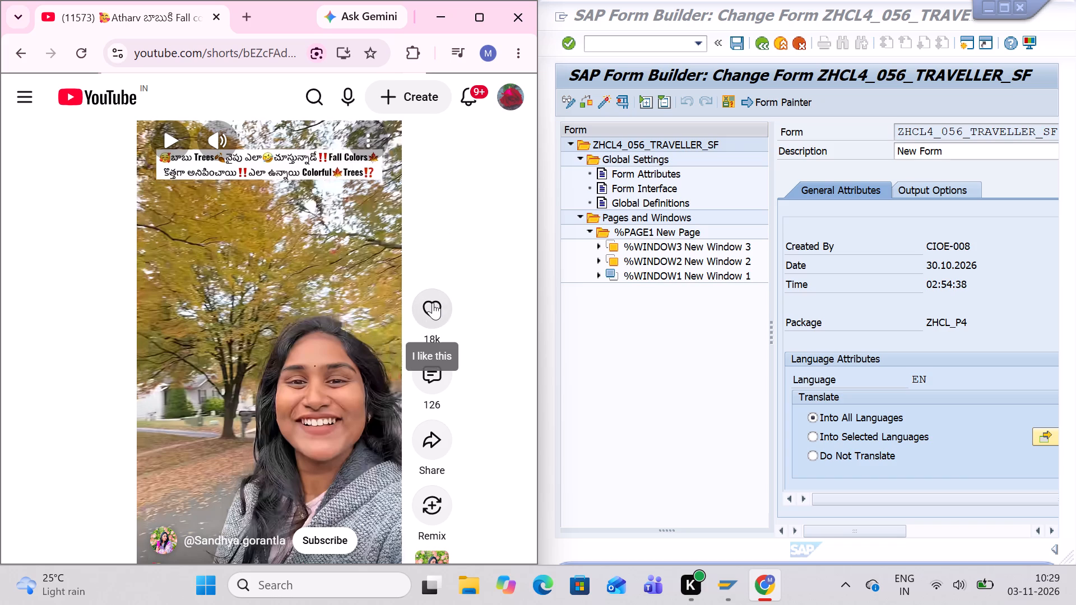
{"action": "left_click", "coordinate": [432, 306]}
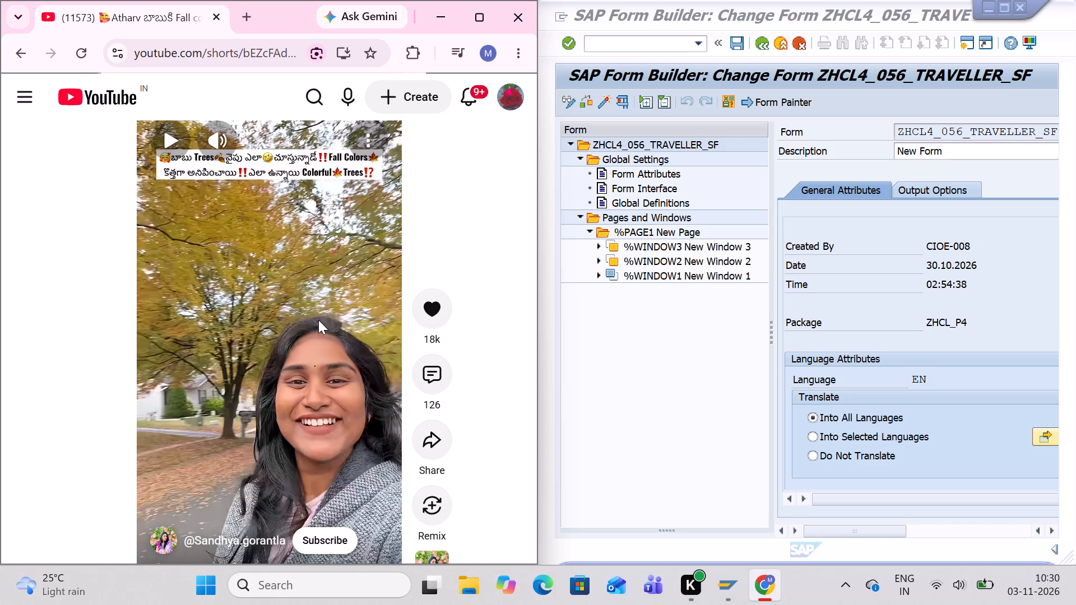
Move on to the next Short, "PART 729: GIRLS REAL POWER", watch it and pause it.
{"action": "scroll", "coordinate": [318, 320], "scroll_direction": "down", "scroll_amount": 2}
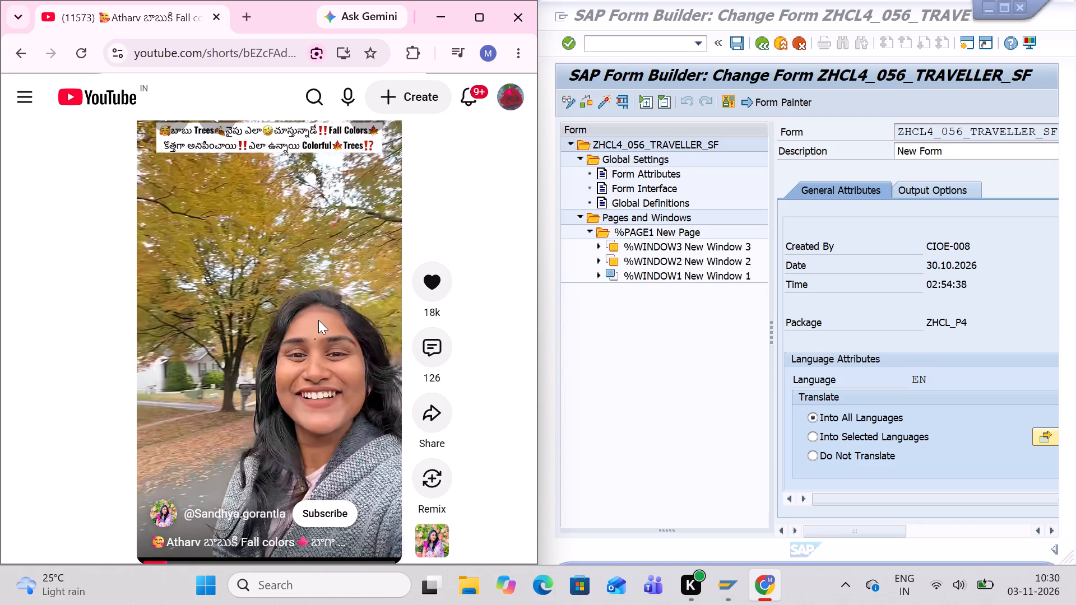
{"action": "scroll", "coordinate": [318, 320], "scroll_direction": "up", "scroll_amount": 1}
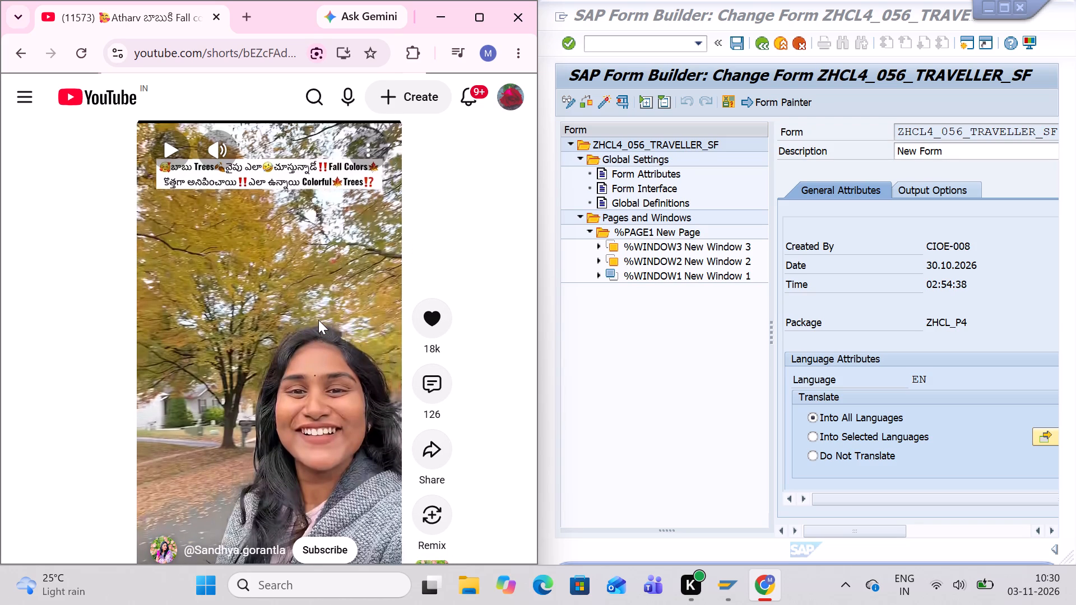
{"action": "scroll", "coordinate": [318, 320], "scroll_direction": "up", "scroll_amount": 2}
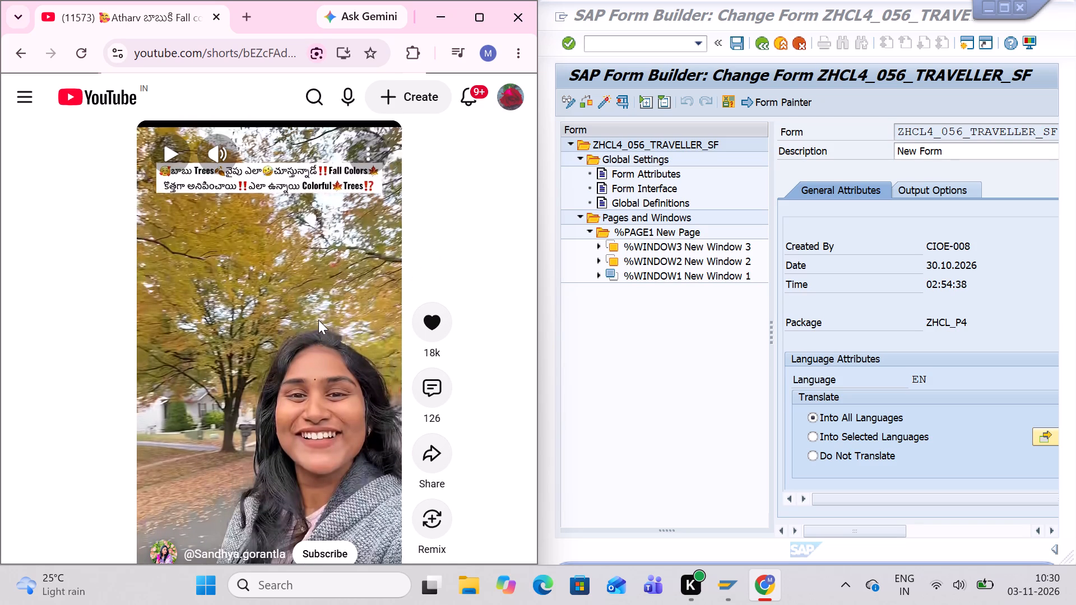
{"action": "scroll", "coordinate": [318, 320], "scroll_direction": "down", "scroll_amount": 4}
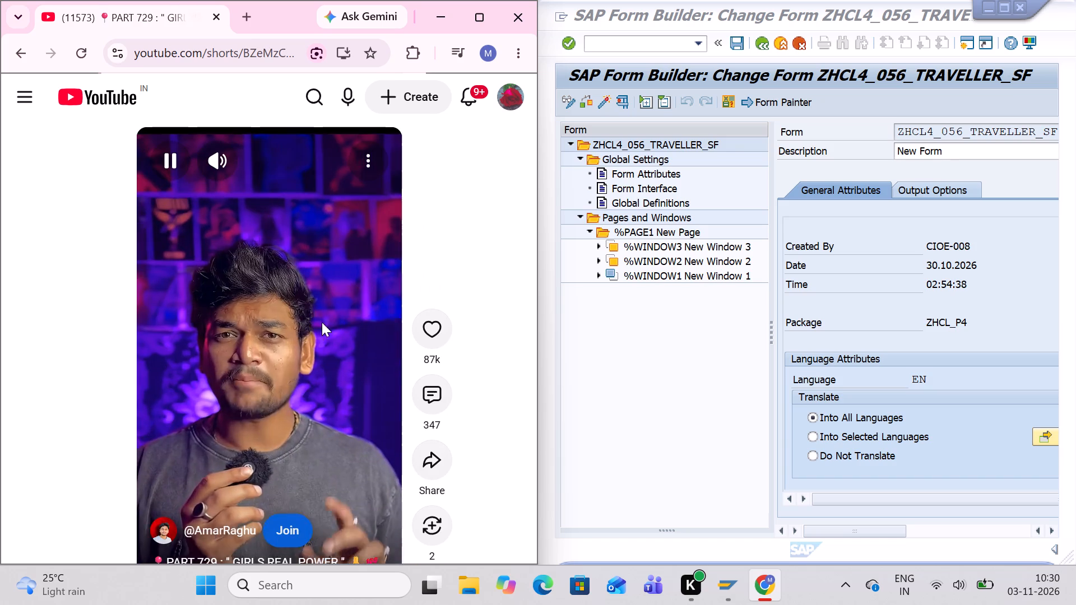
{"action": "left_click", "coordinate": [309, 323]}
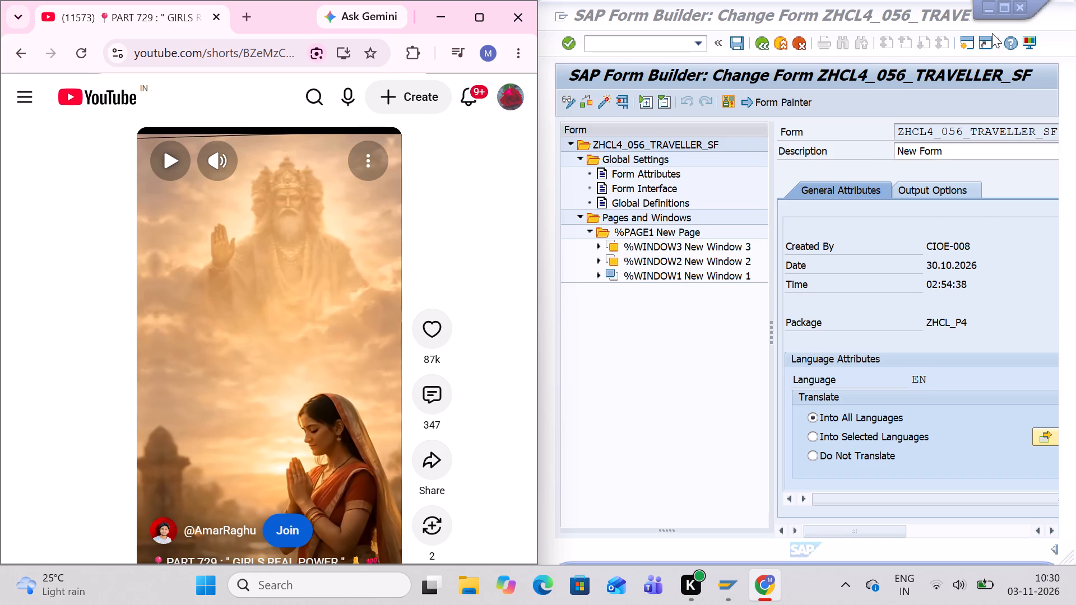
Switch to SAP Form Builder at full-screen size and close the Chrome window showing YouTube.
{"action": "left_click", "coordinate": [1005, 10]}
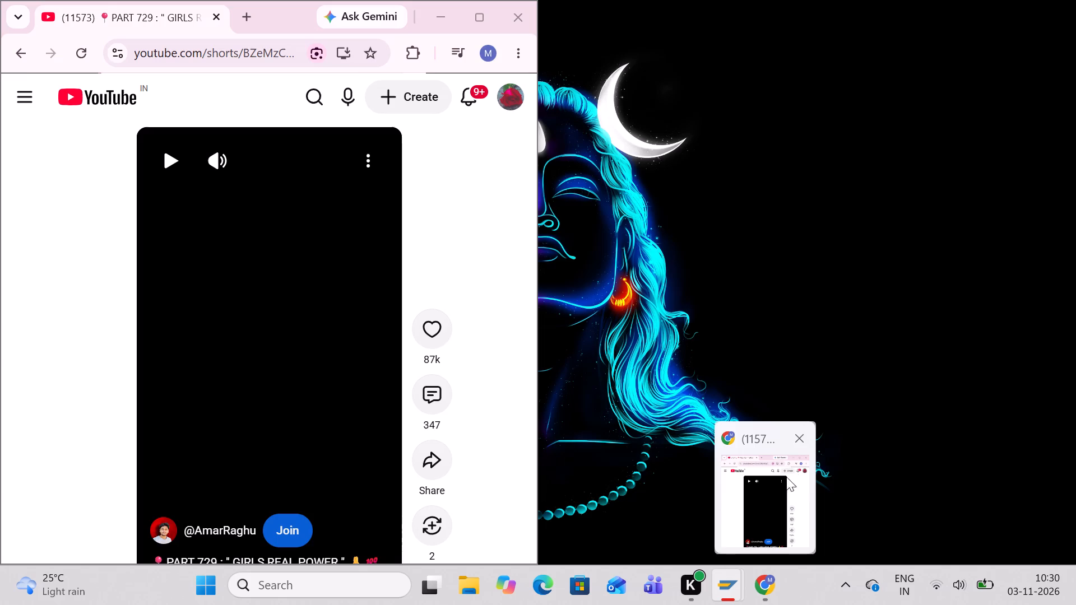
{"action": "left_click", "coordinate": [800, 435]}
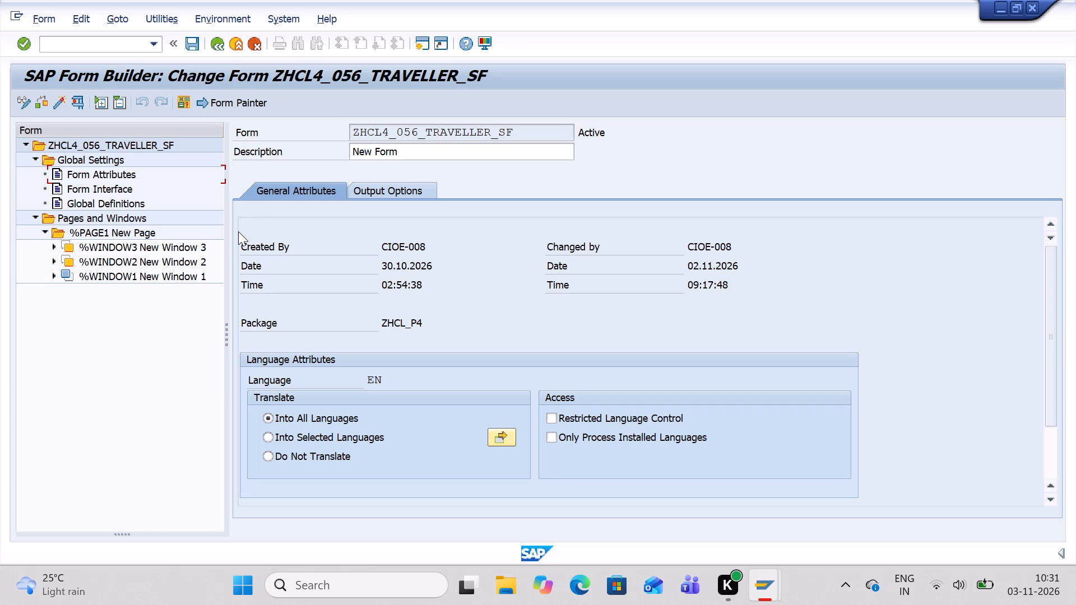
Check the contents of %WINDOW1 New Window 1 and %WINDOW2 New Window 2, and collapse %PAGE1 New Page in the form tree.
{"action": "left_click", "coordinate": [54, 272]}
{"action": "left_click", "coordinate": [54, 272]}
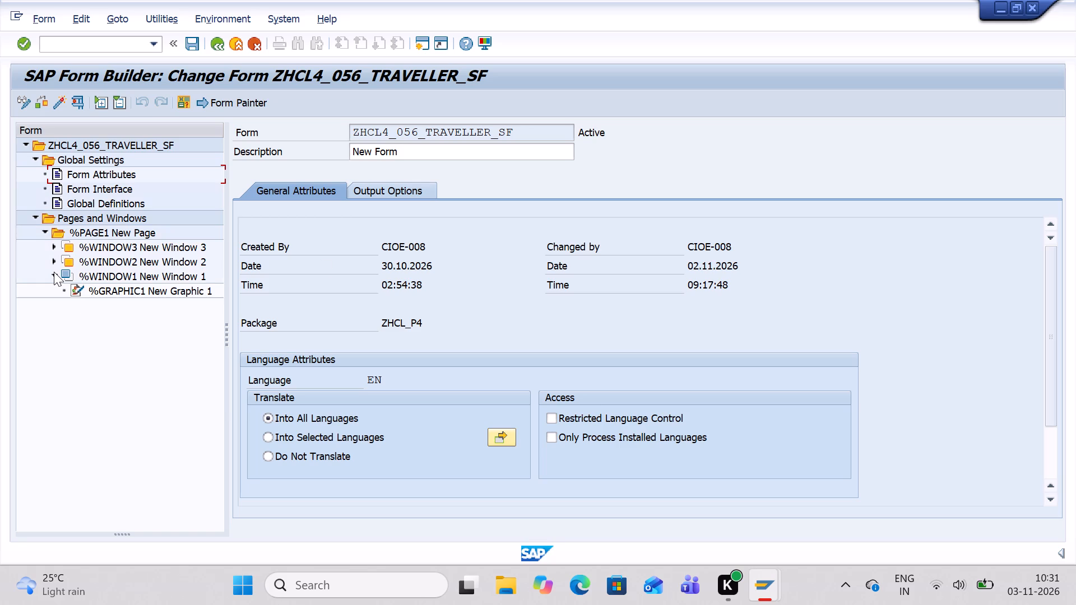
{"action": "left_click", "coordinate": [52, 258]}
{"action": "left_click", "coordinate": [52, 258]}
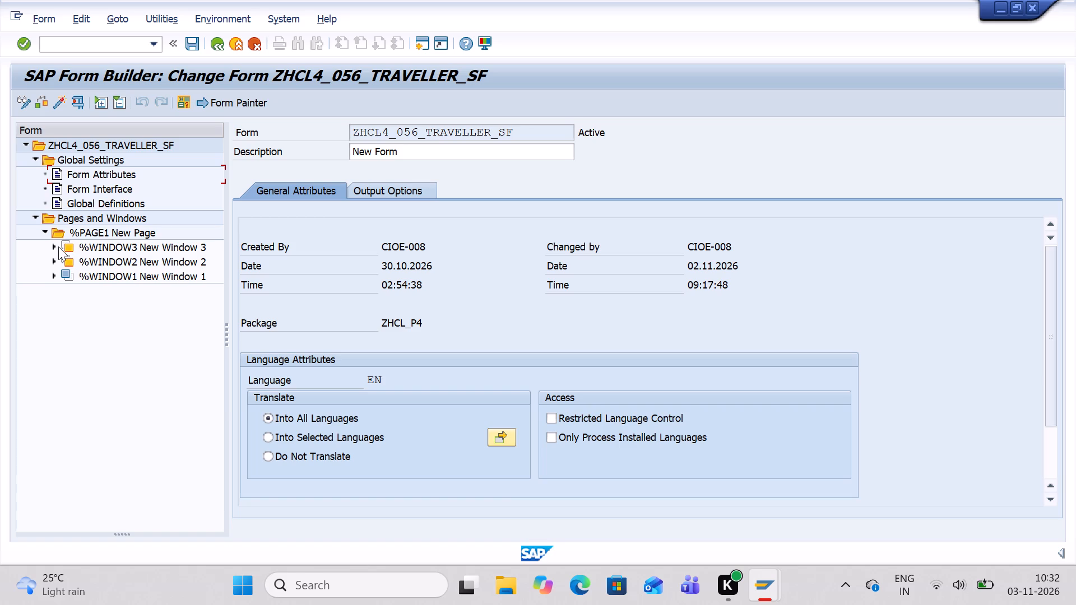
{"action": "left_click", "coordinate": [44, 231]}
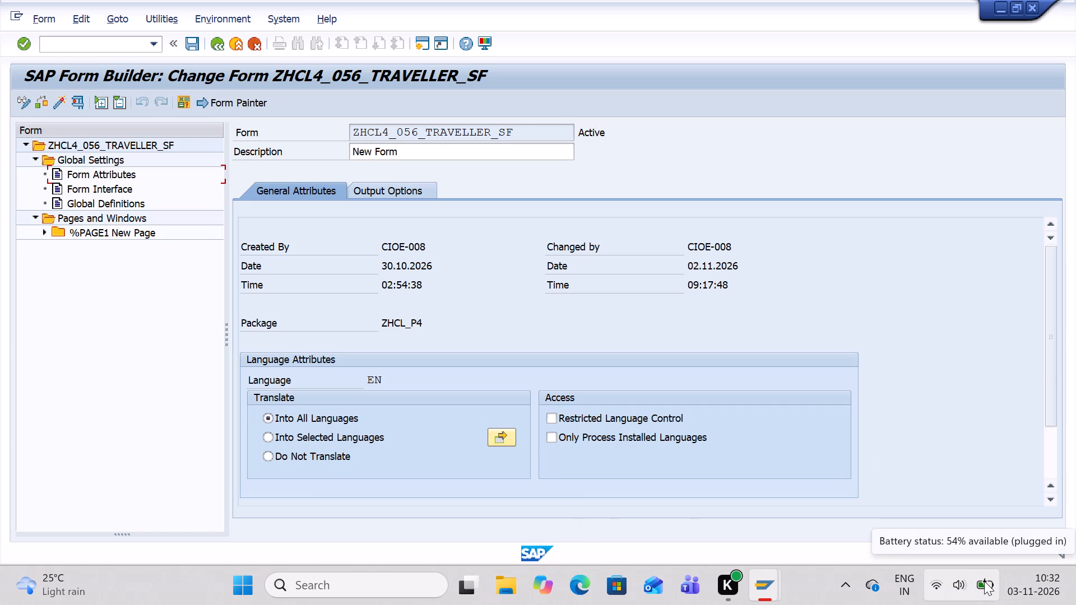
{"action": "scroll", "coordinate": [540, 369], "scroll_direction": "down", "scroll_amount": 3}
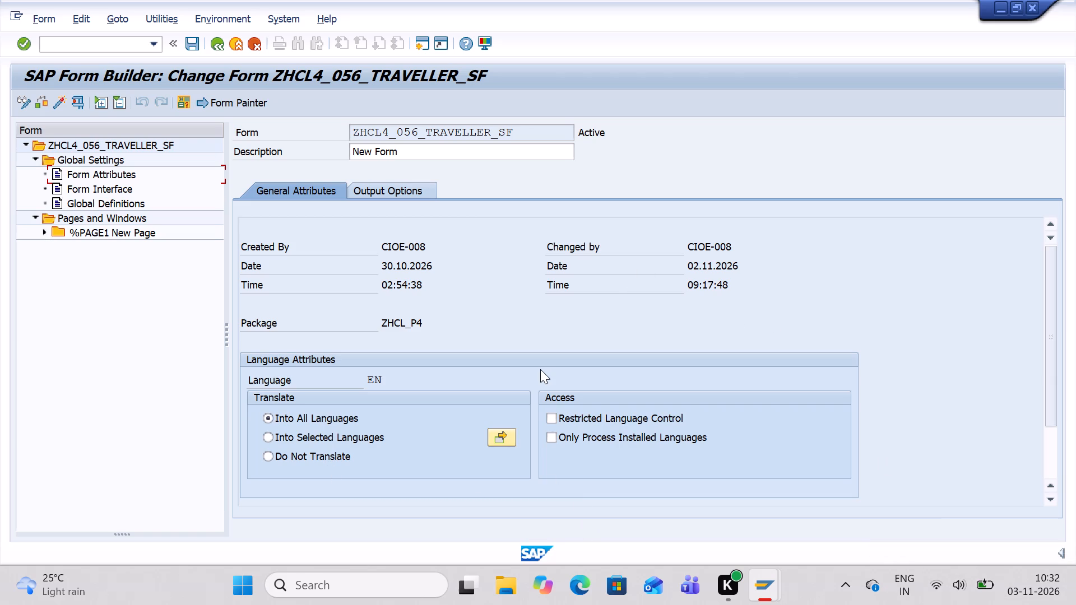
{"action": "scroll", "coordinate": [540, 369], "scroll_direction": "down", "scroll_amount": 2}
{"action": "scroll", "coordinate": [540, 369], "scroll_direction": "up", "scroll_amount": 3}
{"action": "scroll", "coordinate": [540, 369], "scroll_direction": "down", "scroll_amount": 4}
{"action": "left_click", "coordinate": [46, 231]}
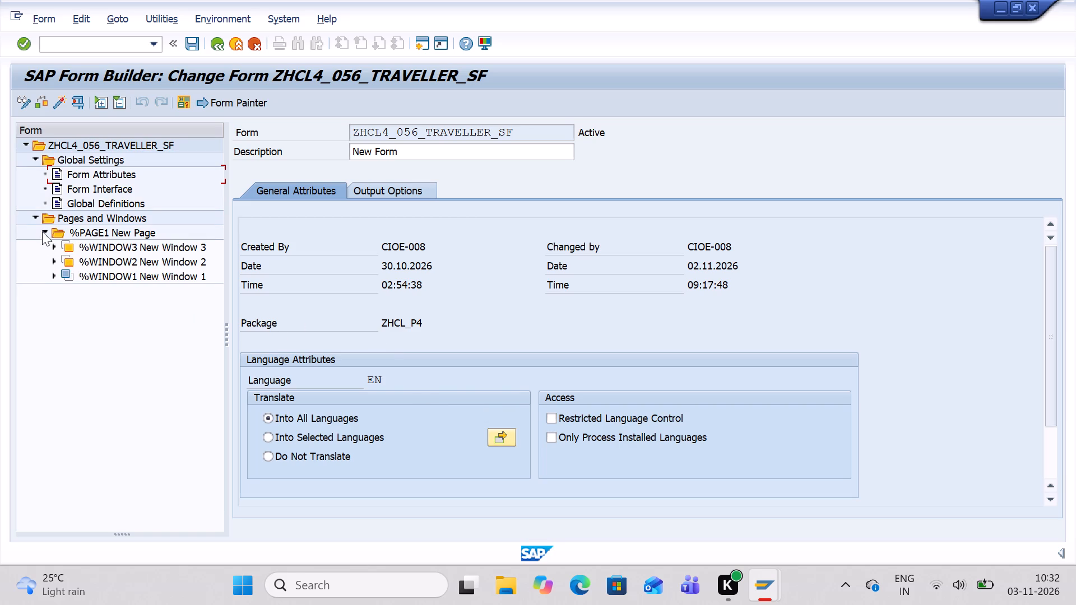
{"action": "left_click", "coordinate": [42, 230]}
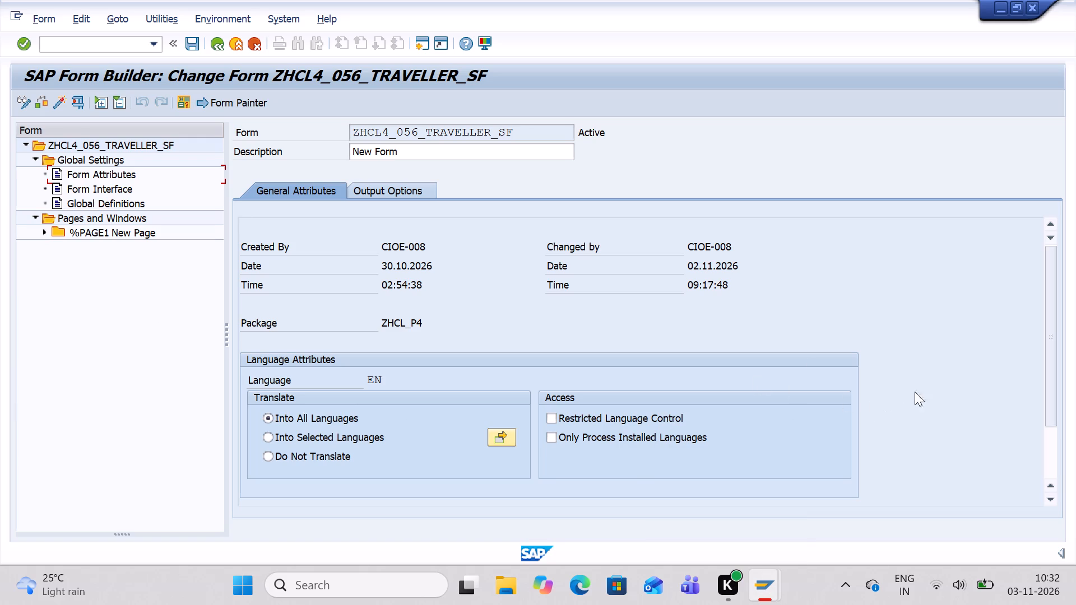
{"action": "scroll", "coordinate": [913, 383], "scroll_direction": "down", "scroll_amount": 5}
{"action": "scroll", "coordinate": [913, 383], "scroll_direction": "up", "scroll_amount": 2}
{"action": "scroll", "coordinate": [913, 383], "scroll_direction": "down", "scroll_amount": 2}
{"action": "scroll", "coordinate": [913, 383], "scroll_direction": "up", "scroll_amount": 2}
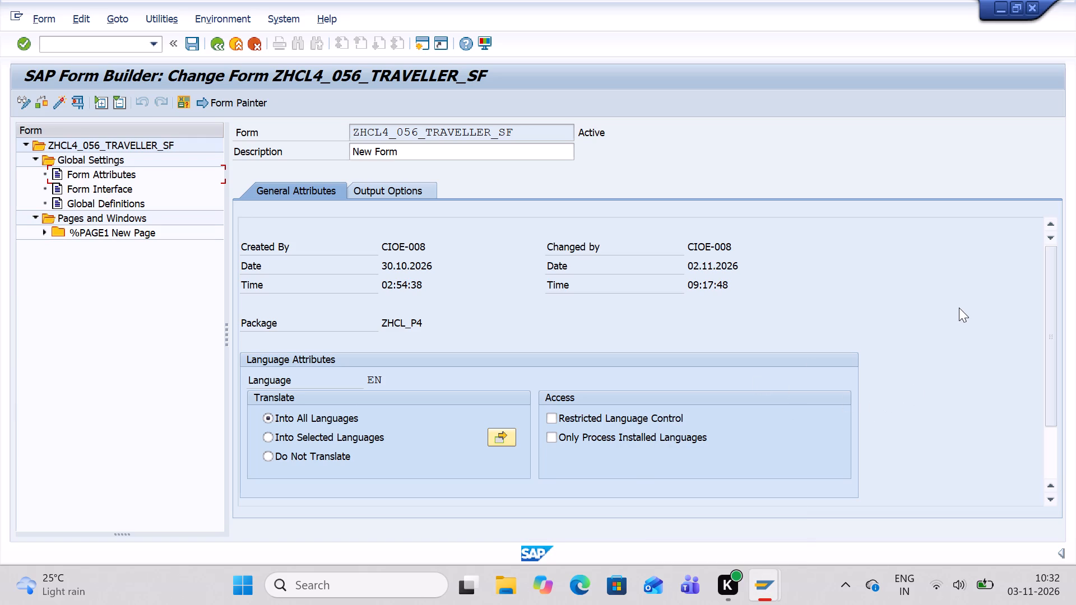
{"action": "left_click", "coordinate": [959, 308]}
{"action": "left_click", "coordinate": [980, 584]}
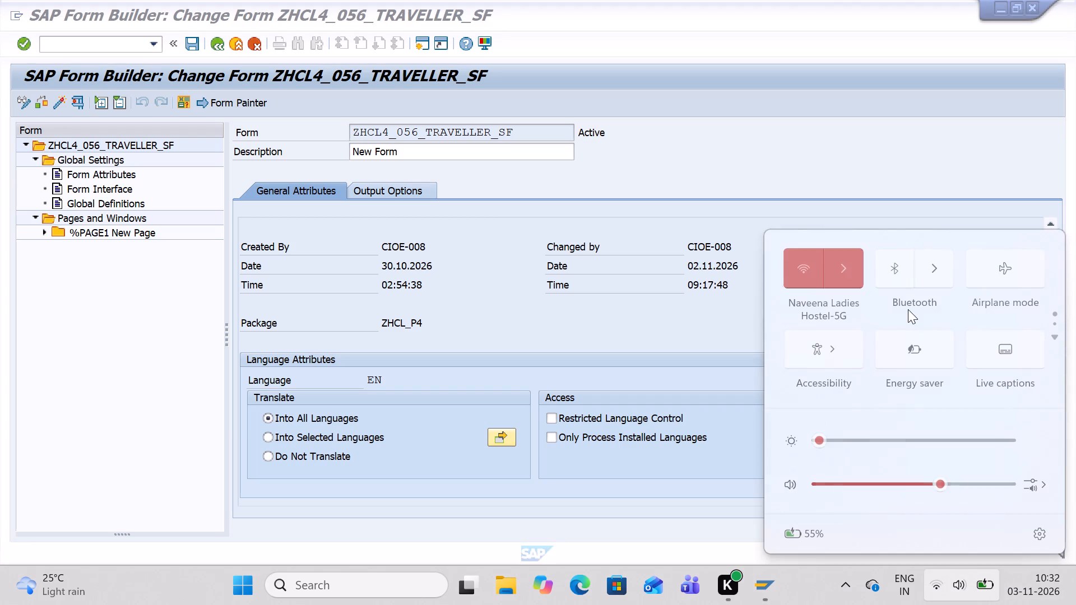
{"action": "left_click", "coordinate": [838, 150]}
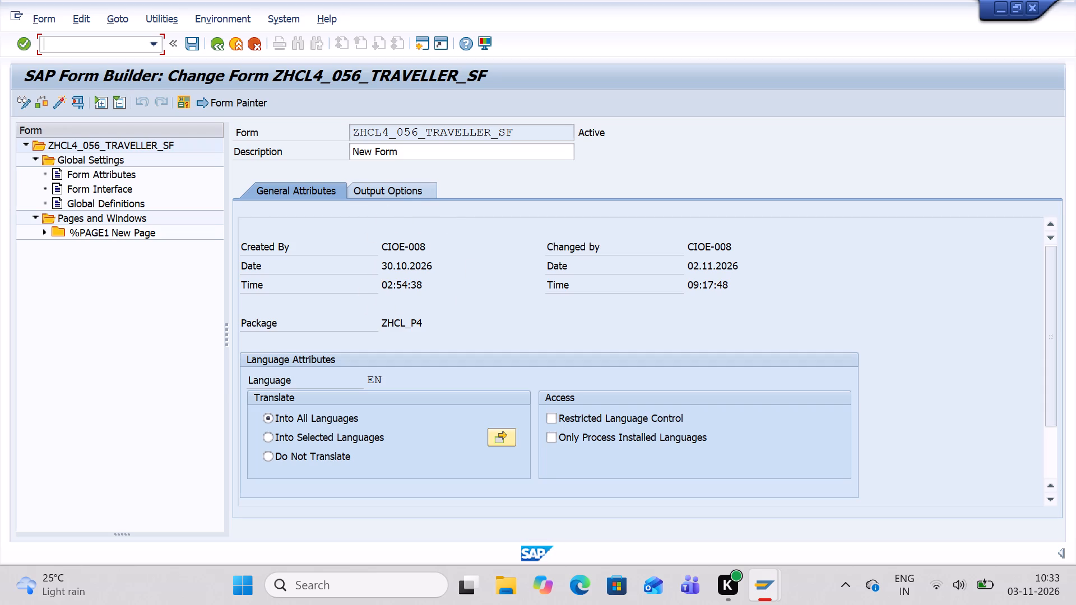
Check the output options of form ZHCL4_056_TRAVELLER_SF and return to its general attributes.
{"action": "left_click", "coordinate": [400, 189]}
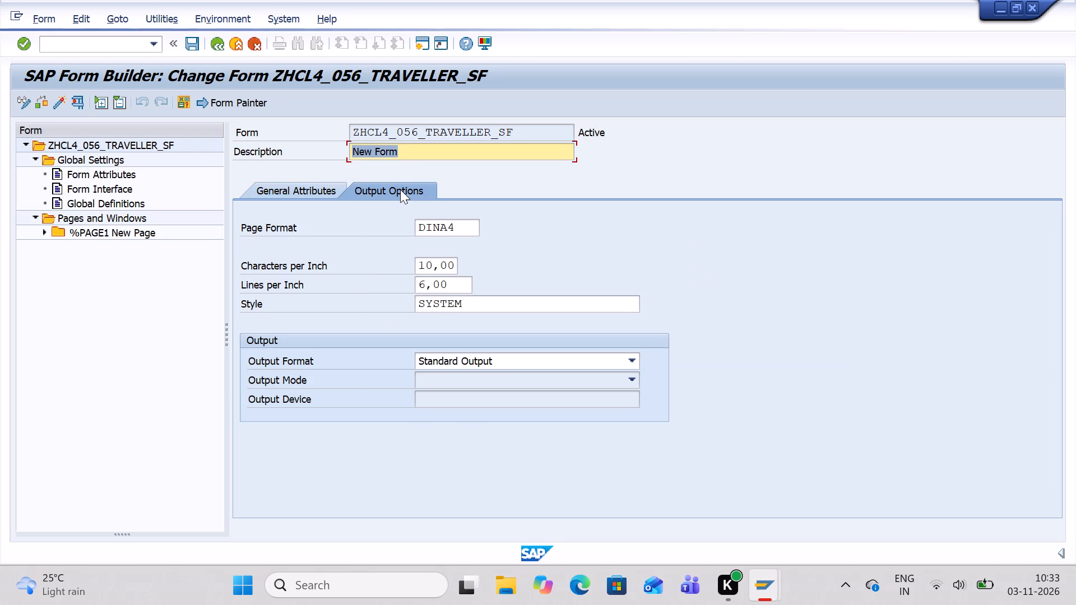
{"action": "left_click", "coordinate": [304, 189]}
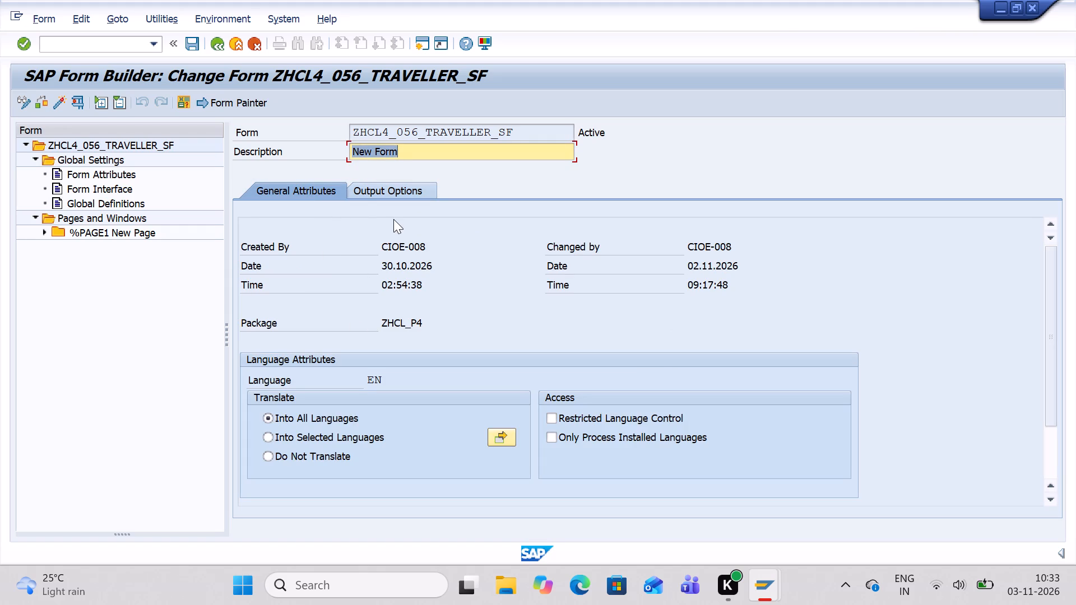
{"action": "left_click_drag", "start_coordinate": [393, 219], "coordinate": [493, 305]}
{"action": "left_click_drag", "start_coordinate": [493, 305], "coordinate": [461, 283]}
Expand %PAGE1 New Page, inspect the nodes inside its three windows, and collapse those windows again.
{"action": "left_click", "coordinate": [44, 232]}
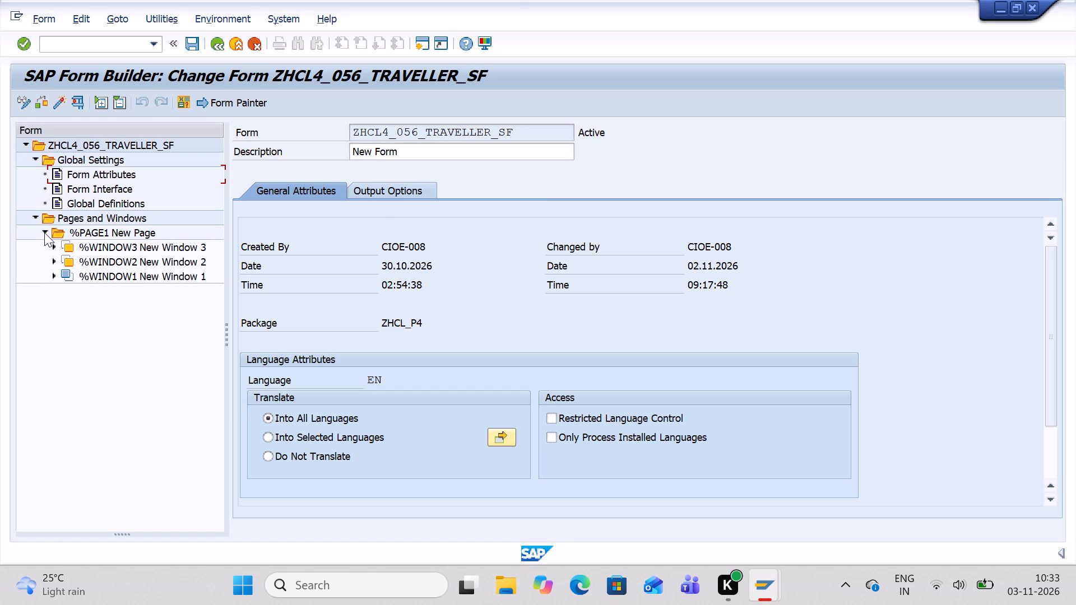
{"action": "left_click", "coordinate": [49, 249]}
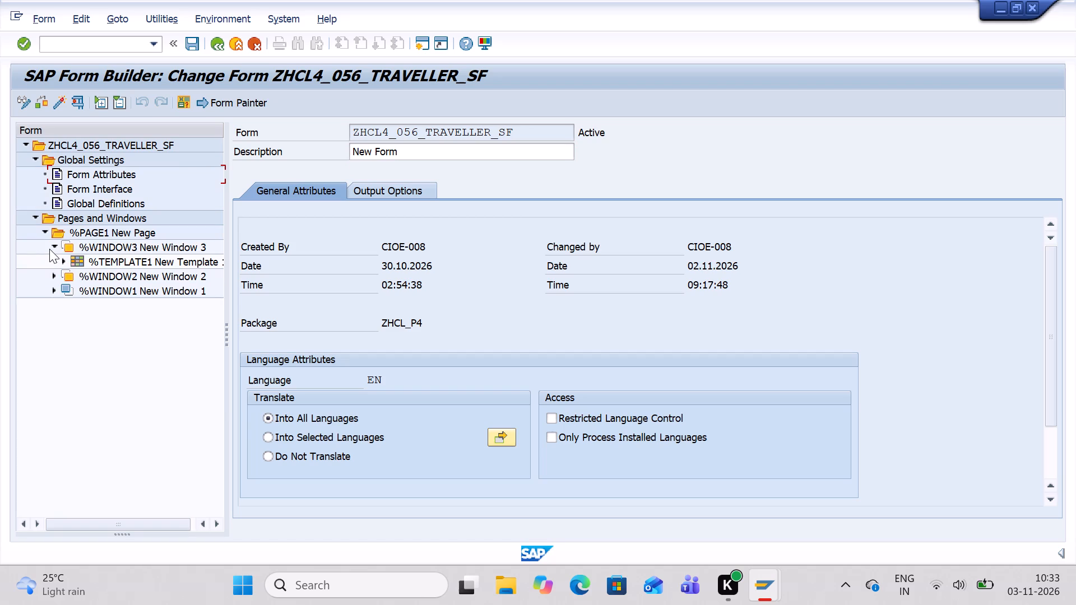
{"action": "left_click", "coordinate": [53, 273]}
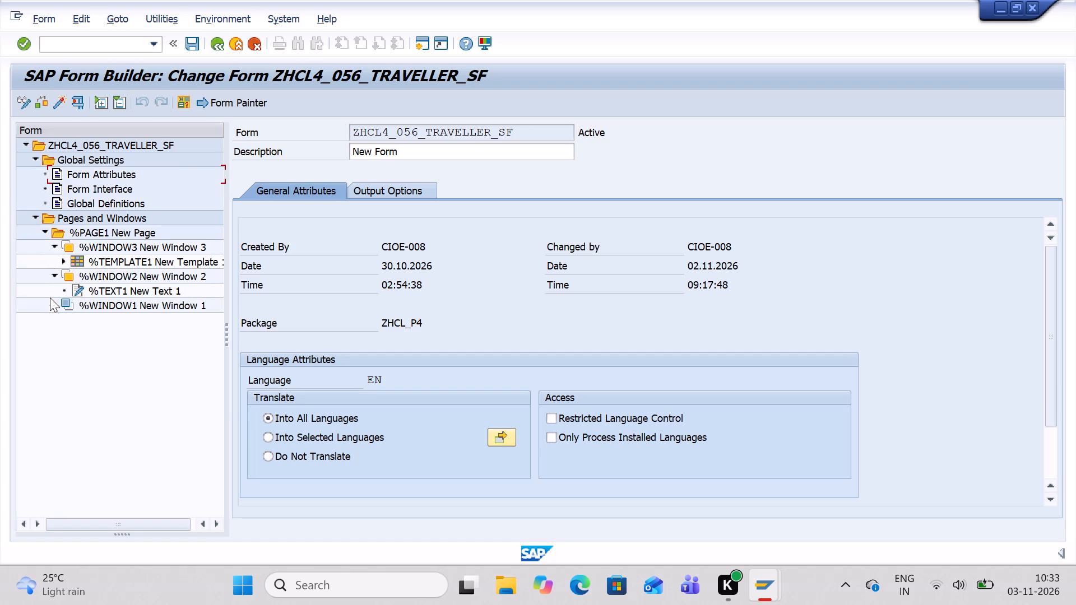
{"action": "left_click", "coordinate": [49, 308]}
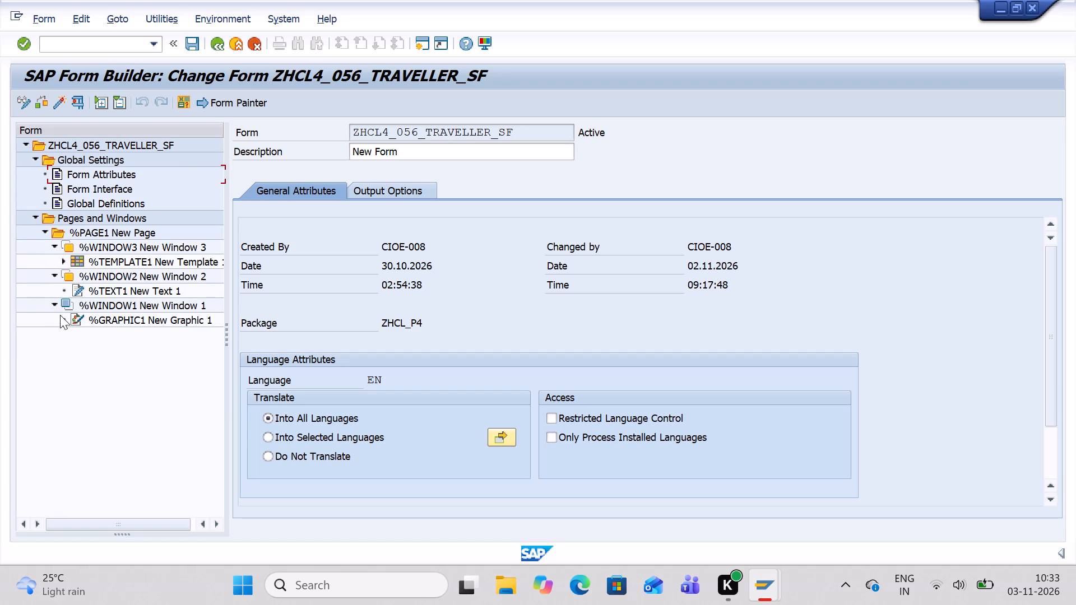
{"action": "left_click", "coordinate": [54, 302]}
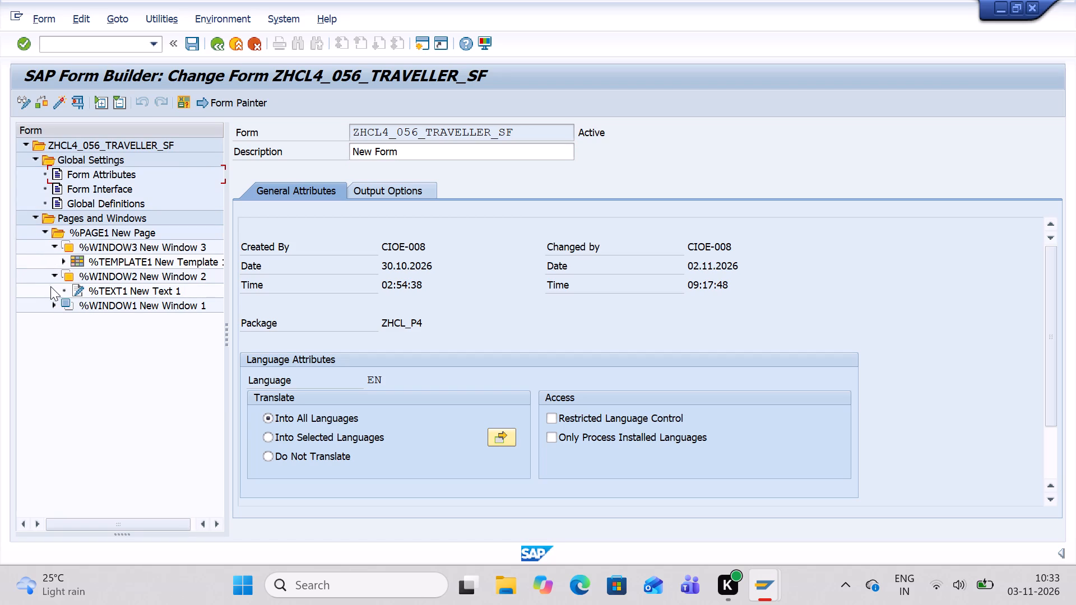
{"action": "left_click", "coordinate": [52, 275]}
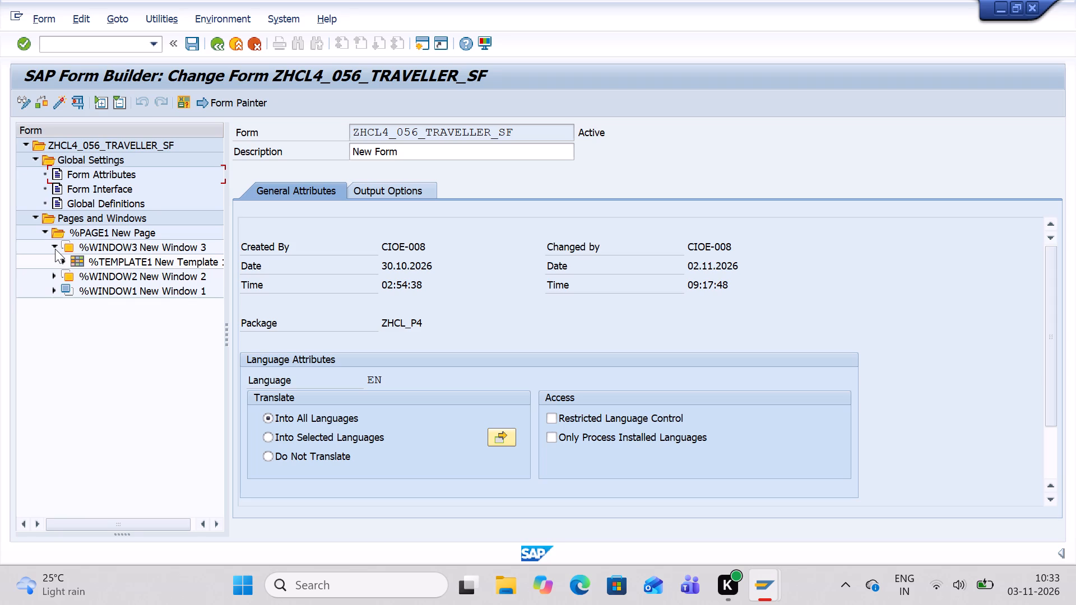
{"action": "left_click", "coordinate": [55, 249]}
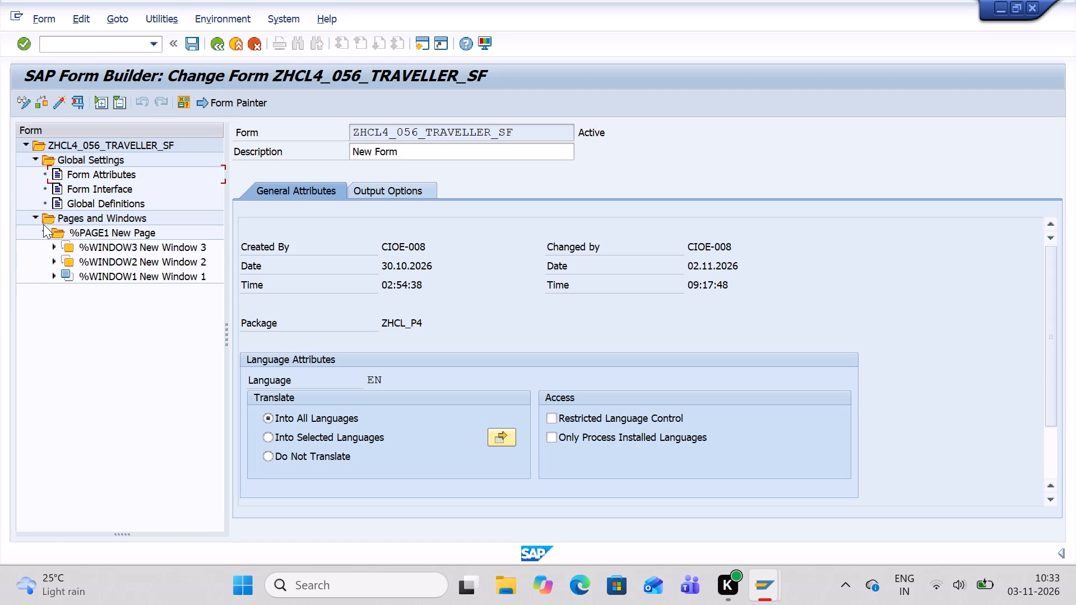
Open Form Attributes, Form Interface and Global Definitions under Global Settings in turn to review their settings.
{"action": "double_click", "coordinate": [72, 175]}
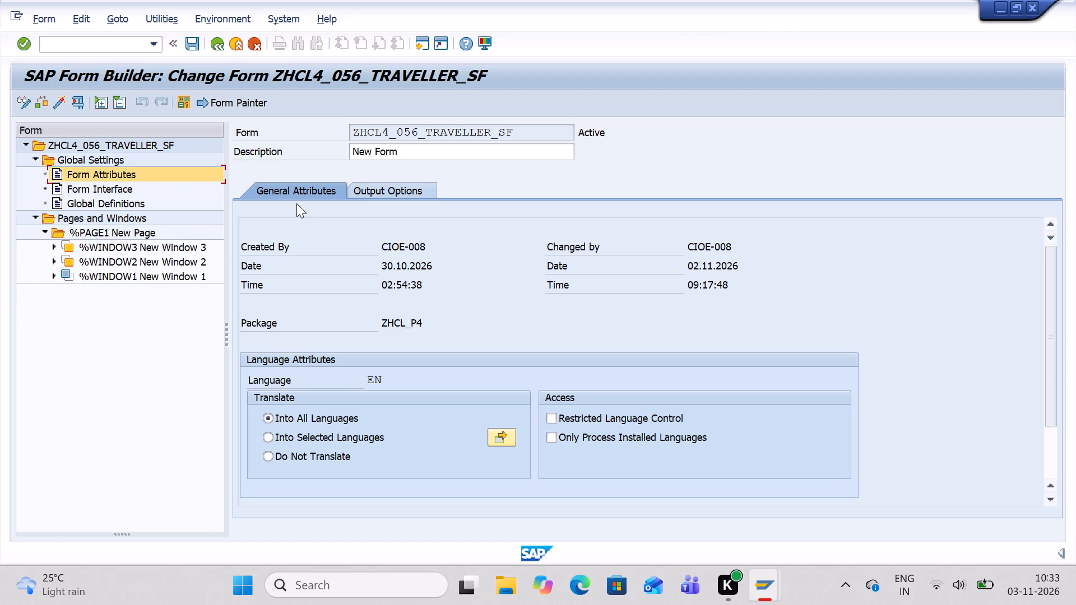
{"action": "double_click", "coordinate": [117, 176]}
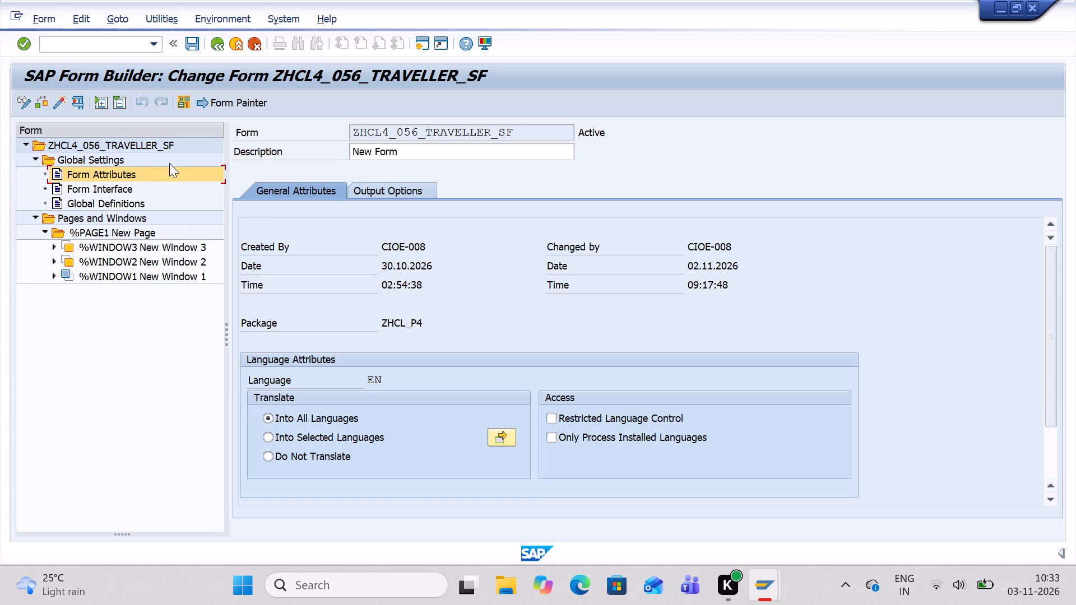
{"action": "double_click", "coordinate": [106, 185]}
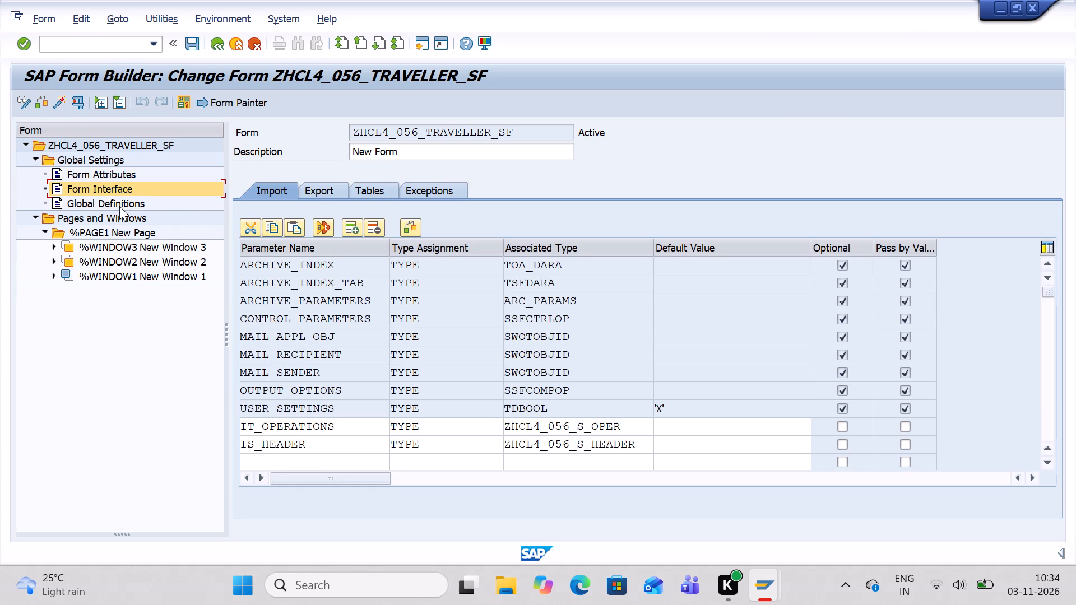
{"action": "double_click", "coordinate": [119, 206]}
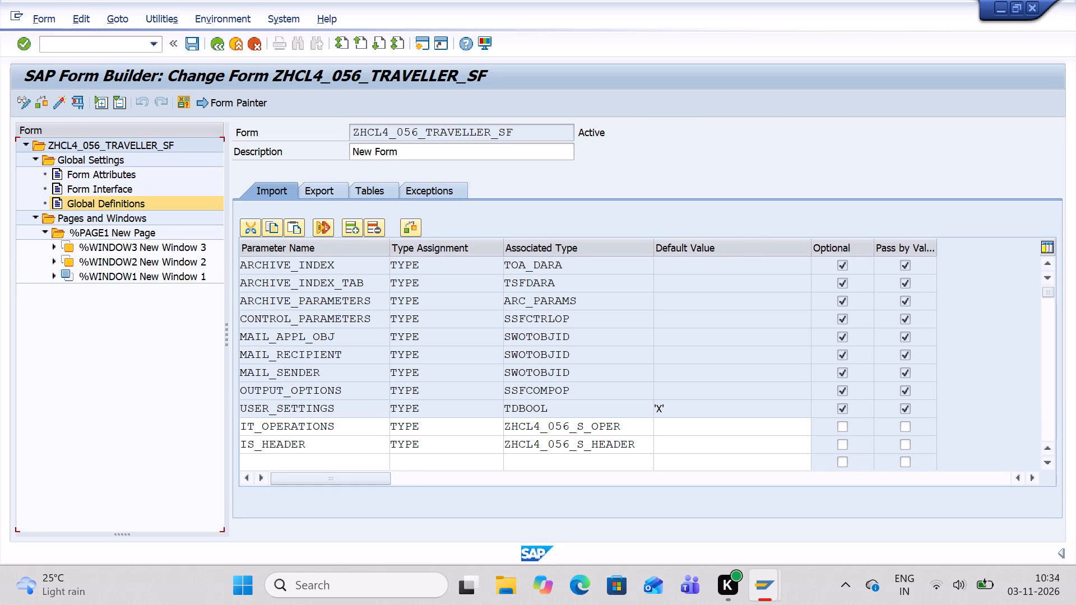
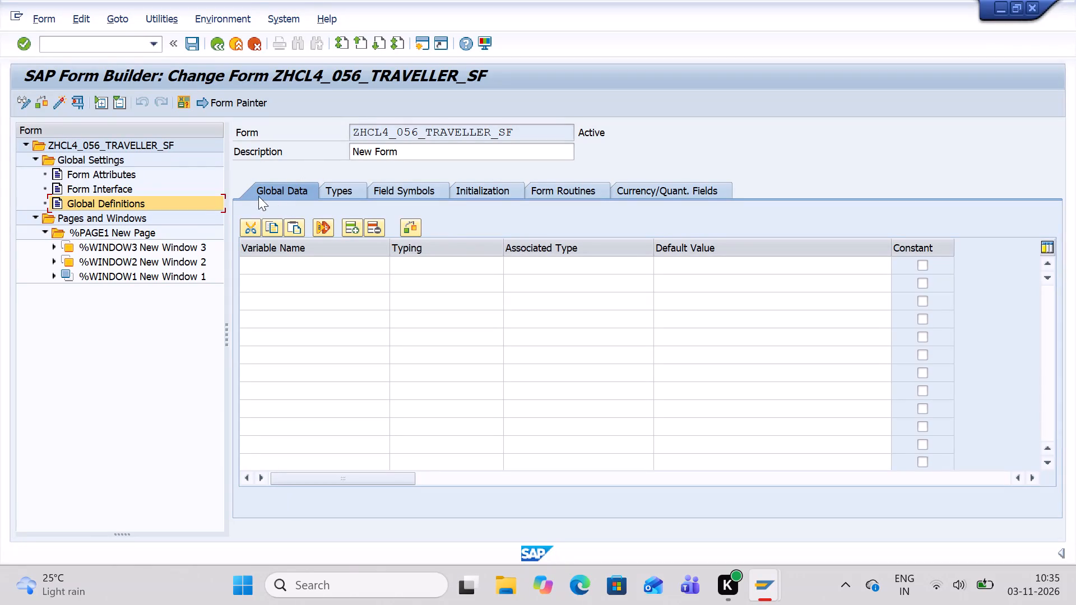
Review the General Attributes in Form Attributes and all columns of the import parameters in Form Interface.
{"action": "double_click", "coordinate": [112, 172]}
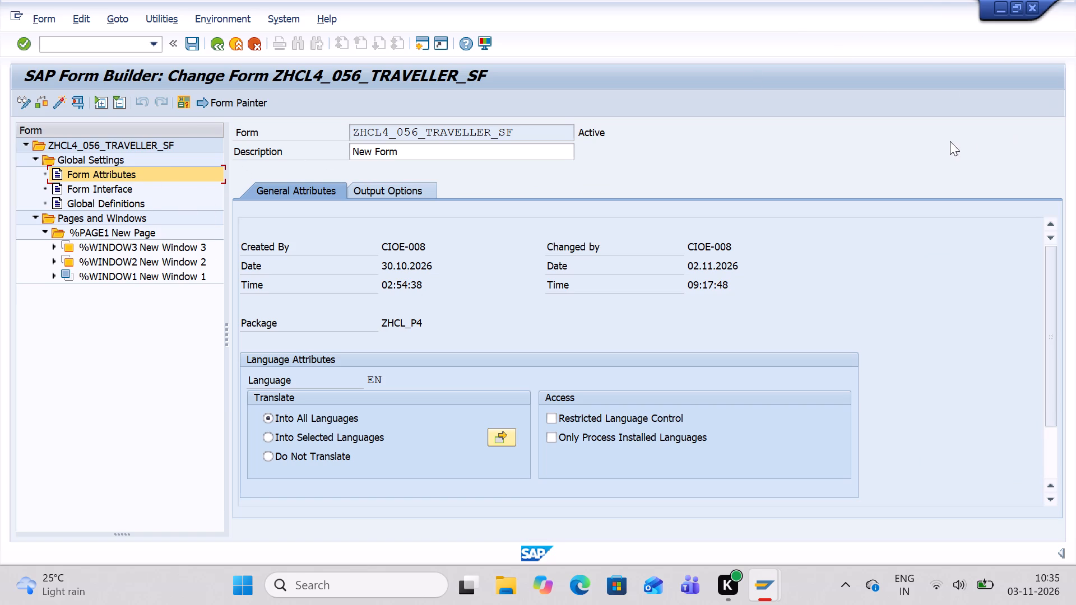
{"action": "scroll", "coordinate": [627, 255], "scroll_direction": "down", "scroll_amount": 9}
{"action": "scroll", "coordinate": [627, 255], "scroll_direction": "up", "scroll_amount": 4}
{"action": "scroll", "coordinate": [627, 255], "scroll_direction": "down", "scroll_amount": 4}
{"action": "double_click", "coordinate": [108, 189]}
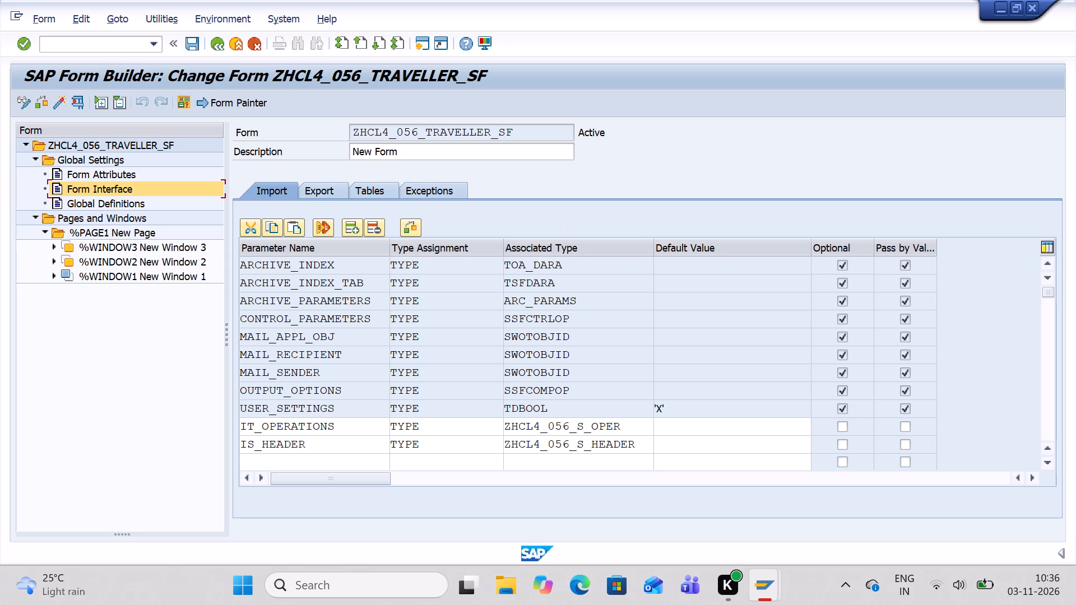
{"action": "left_click_drag", "start_coordinate": [370, 481], "coordinate": [517, 479]}
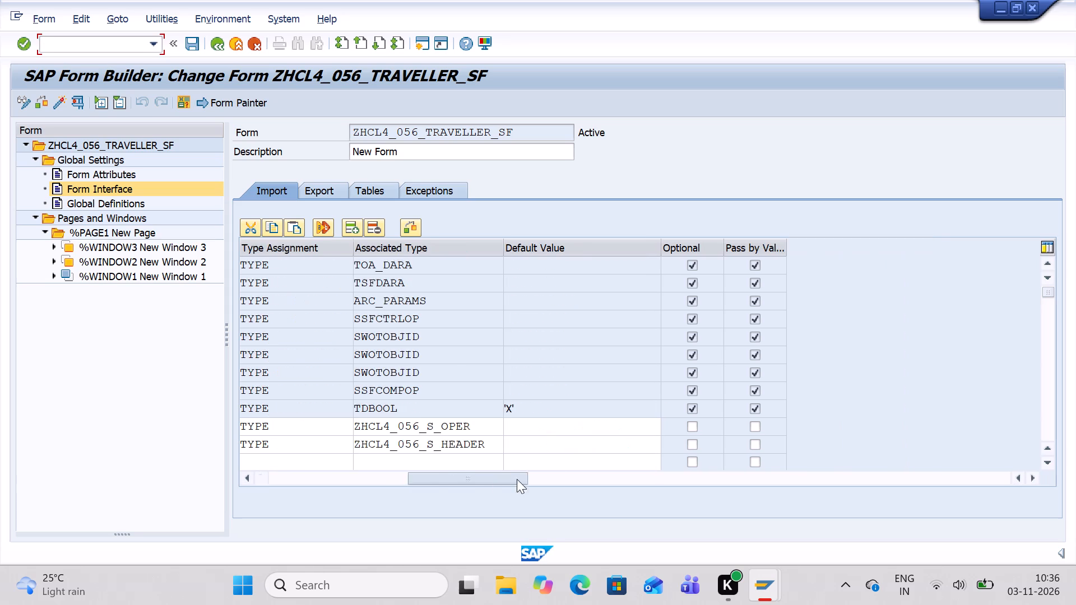
{"action": "left_click_drag", "start_coordinate": [517, 479], "coordinate": [343, 459]}
{"action": "left_click_drag", "start_coordinate": [335, 481], "coordinate": [294, 487]}
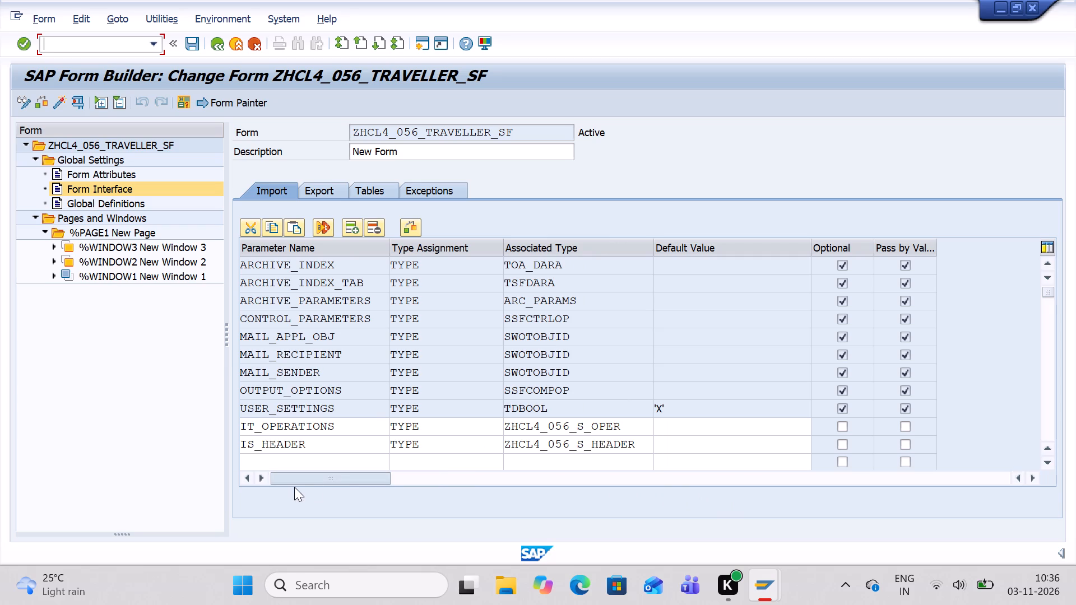
{"action": "left_click_drag", "start_coordinate": [294, 487], "coordinate": [458, 497]}
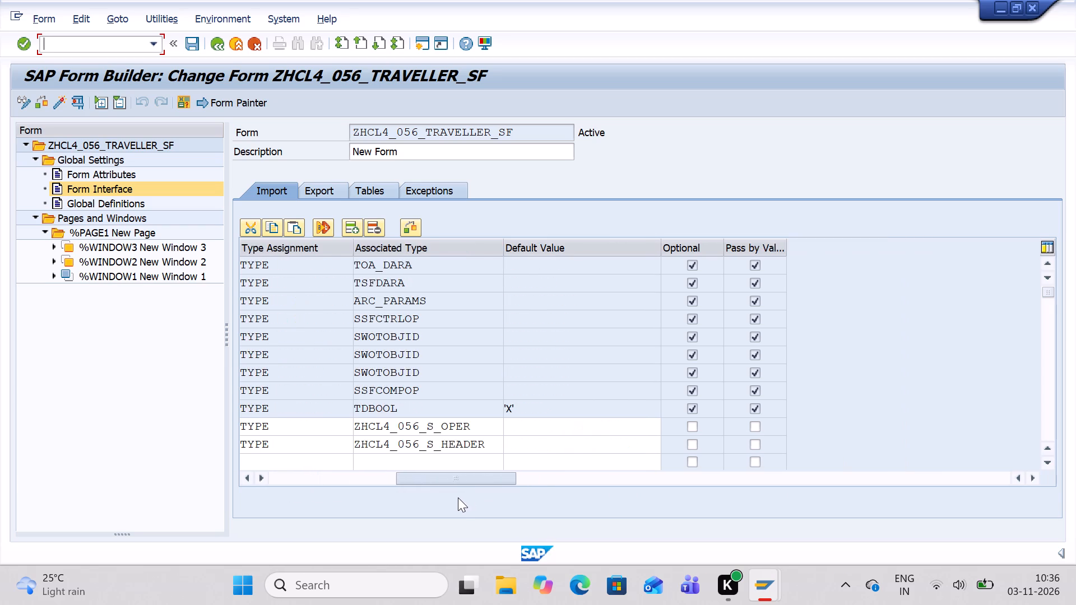
{"action": "left_click_drag", "start_coordinate": [458, 497], "coordinate": [254, 509]}
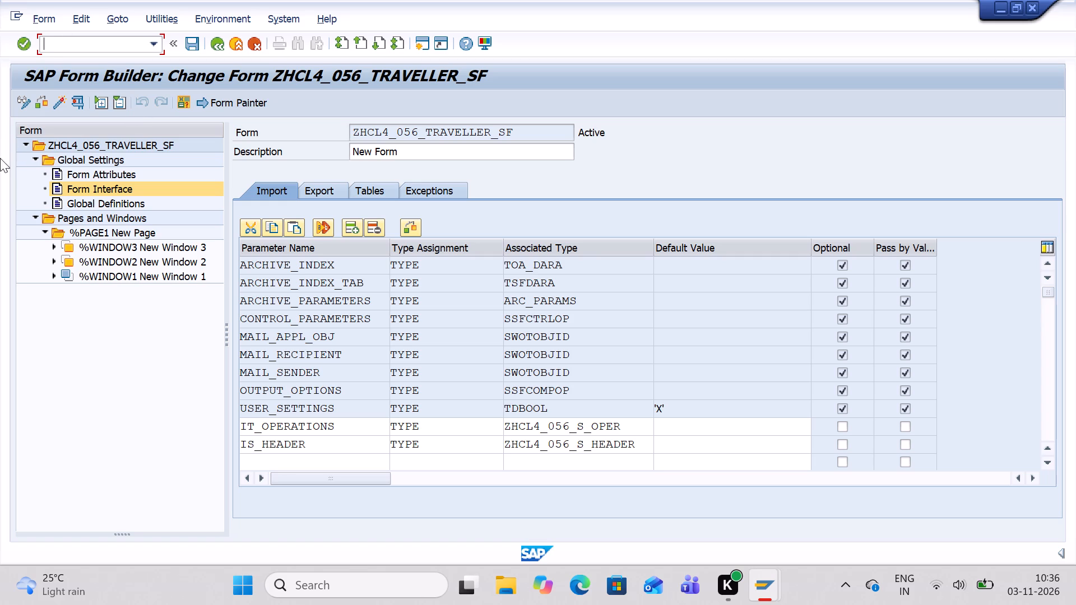
Expand %WINDOW3, %WINDOW2 and %WINDOW1 under %PAGE1 New Page, along with %TEMPLATE1, to reveal their text and graphic nodes.
{"action": "left_click", "coordinate": [54, 246]}
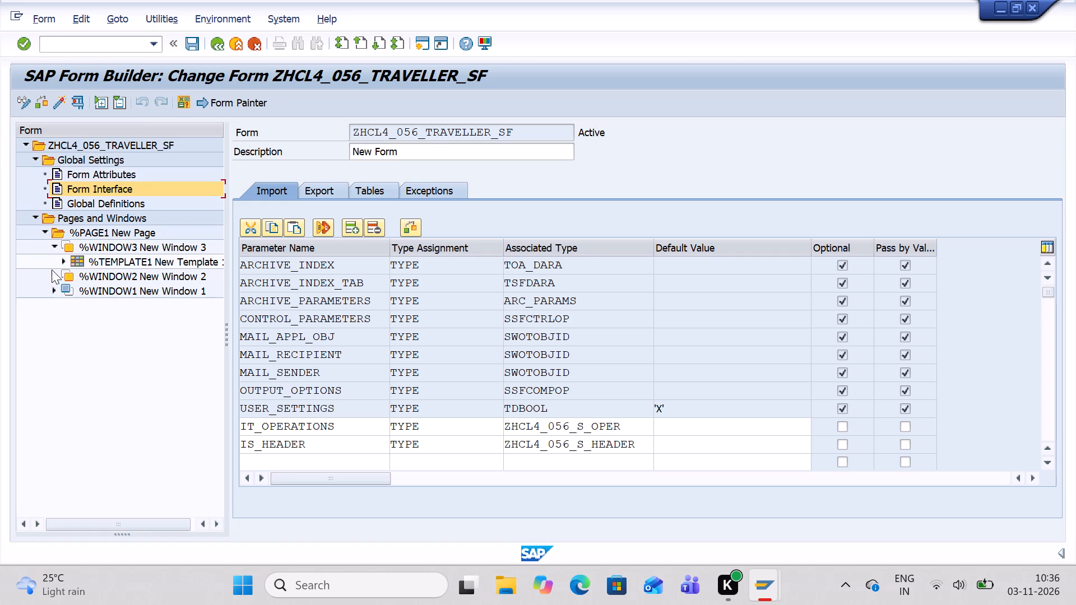
{"action": "left_click", "coordinate": [55, 276]}
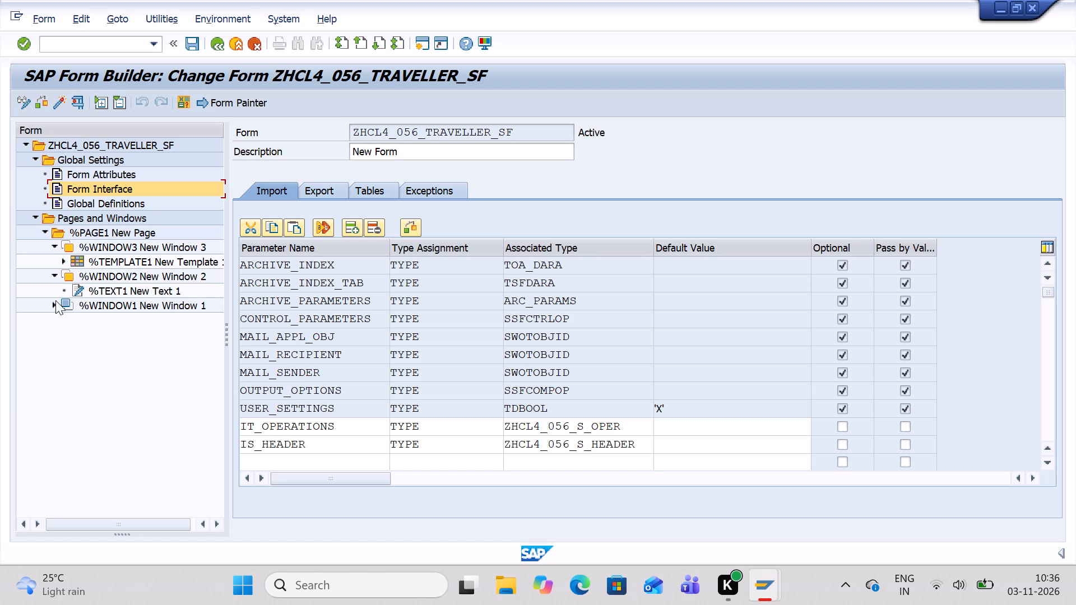
{"action": "left_click", "coordinate": [54, 306]}
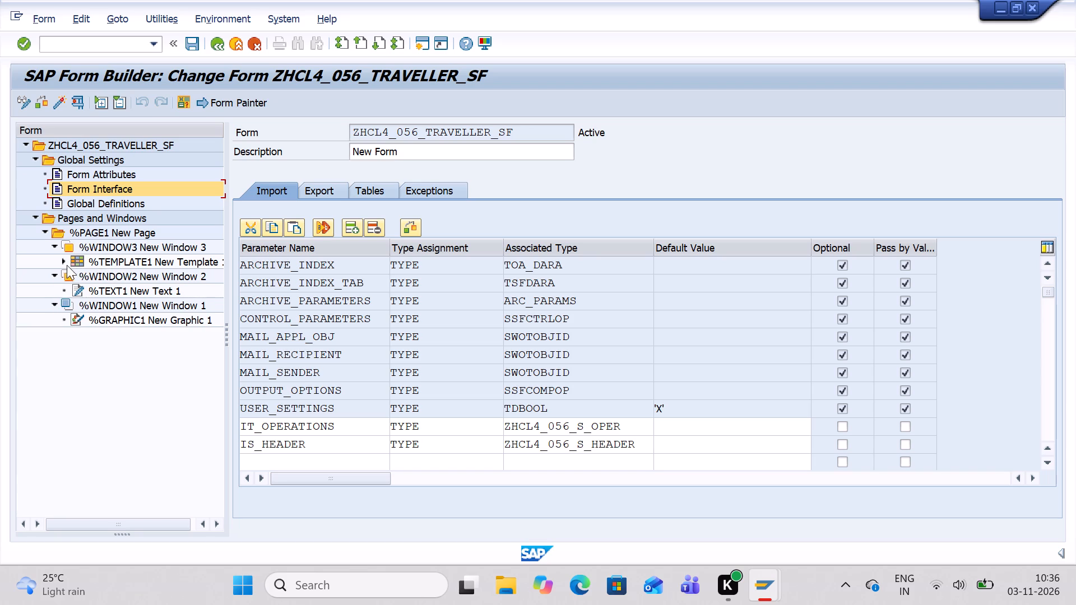
{"action": "left_click", "coordinate": [62, 259]}
{"action": "scroll", "coordinate": [106, 296], "scroll_direction": "down", "scroll_amount": 1}
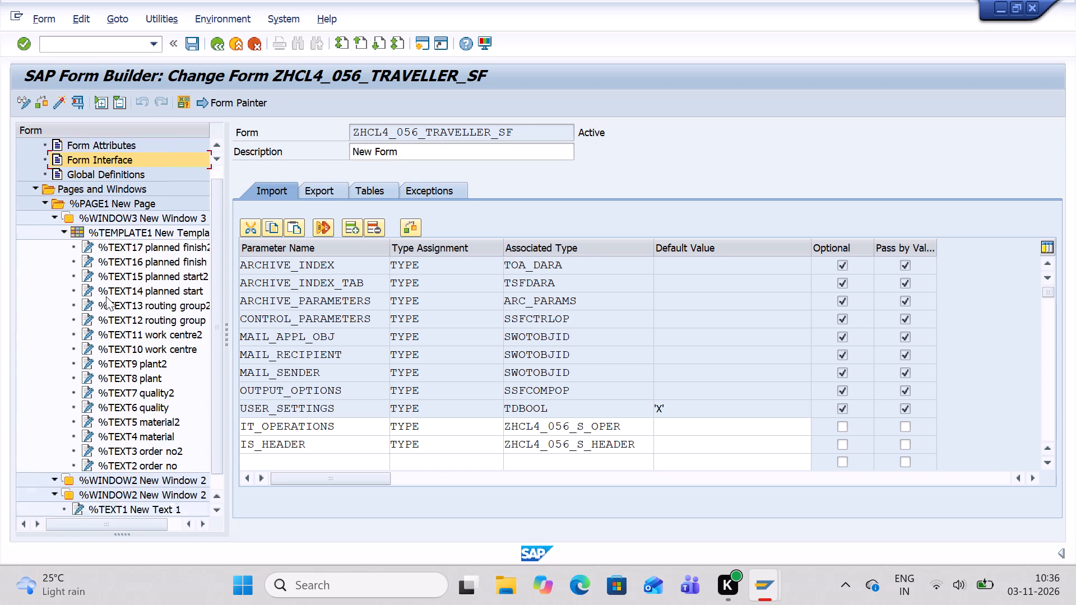
{"action": "scroll", "coordinate": [106, 296], "scroll_direction": "down", "scroll_amount": 2}
Open the %TEXT2 order no node for editing, dismissing the Word window and the SAP GUI Security dialog.
{"action": "double_click", "coordinate": [127, 446]}
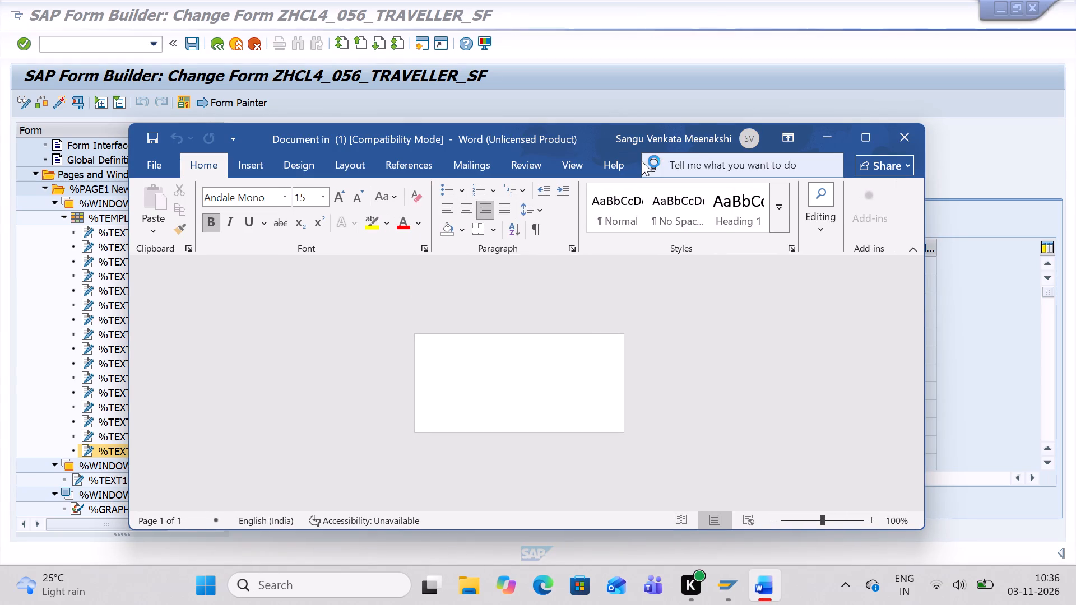
{"action": "left_click", "coordinate": [901, 139]}
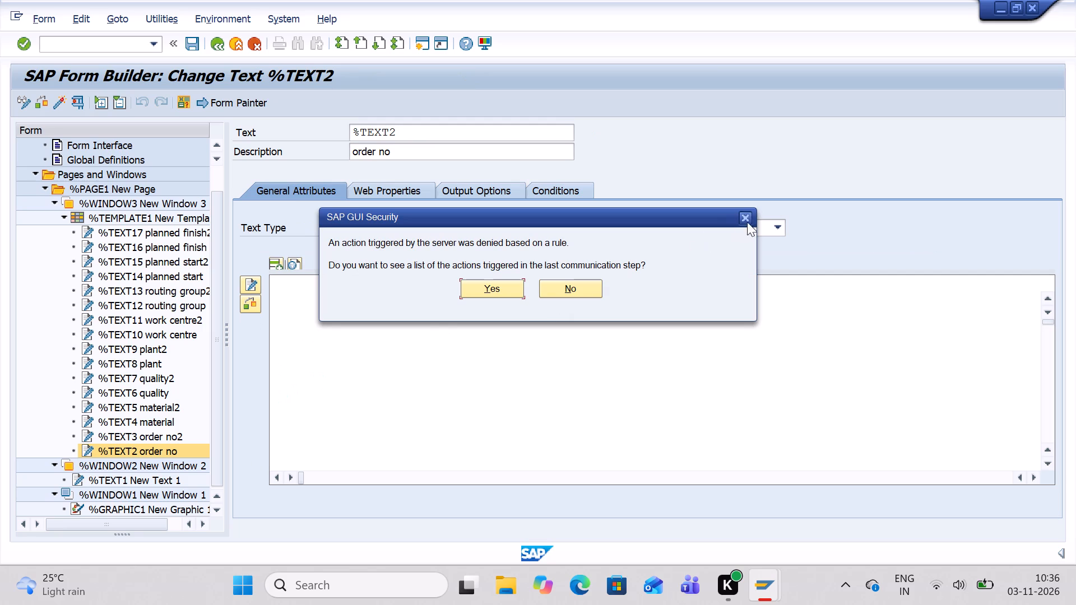
{"action": "left_click", "coordinate": [743, 218]}
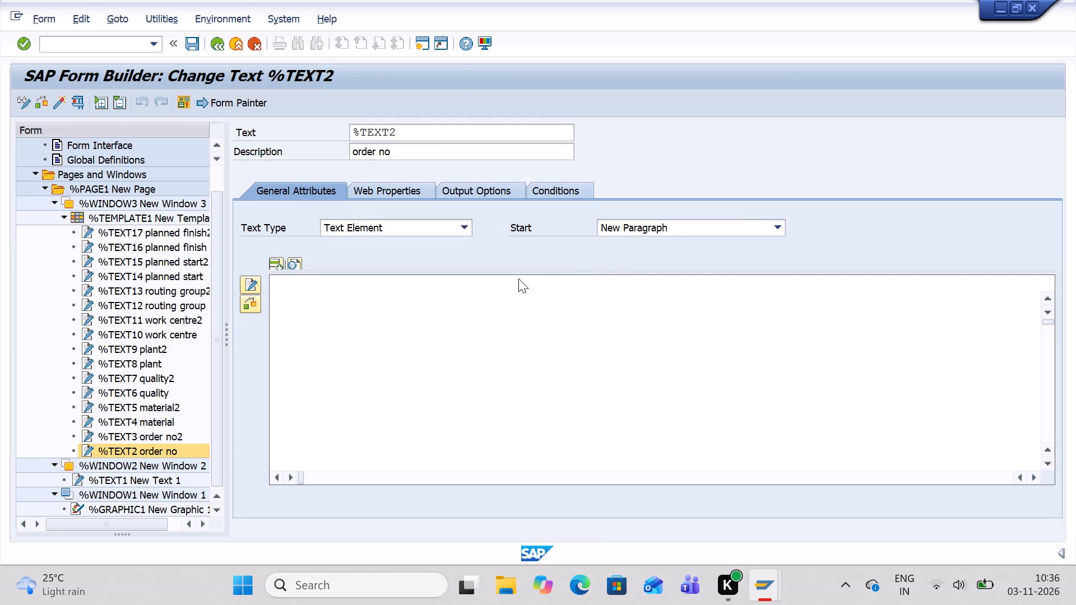
Set the paragraph format of %TEXT2's first line to P1 in the line editor and return to the Form Builder, dismissing Word and the security dialog.
{"action": "left_click", "coordinate": [248, 280]}
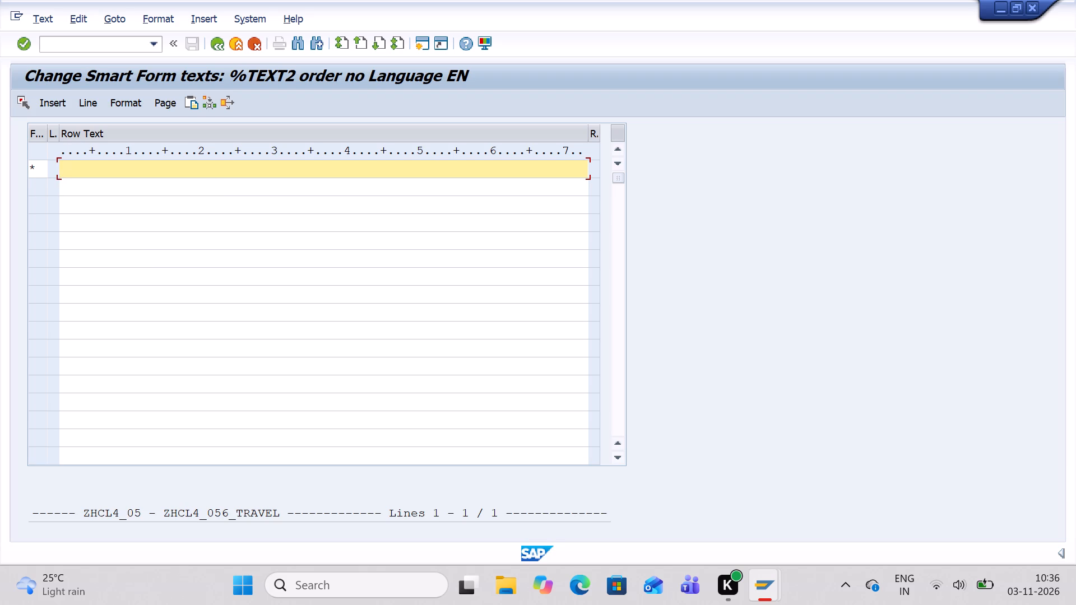
{"action": "left_click", "coordinate": [48, 167]}
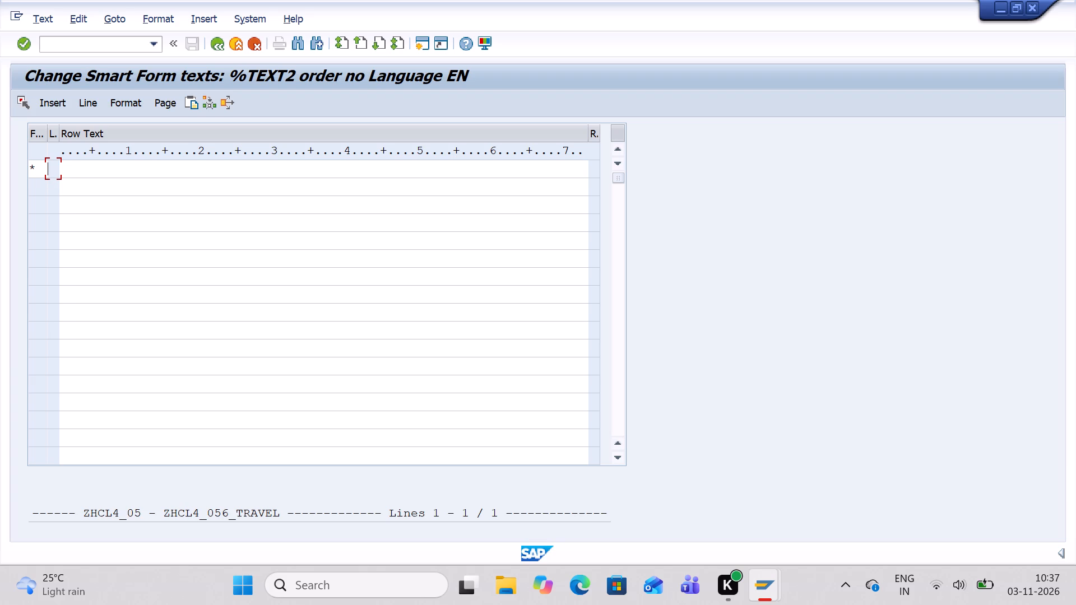
{"action": "double_click", "coordinate": [39, 169]}
{"action": "left_click", "coordinate": [39, 169]}
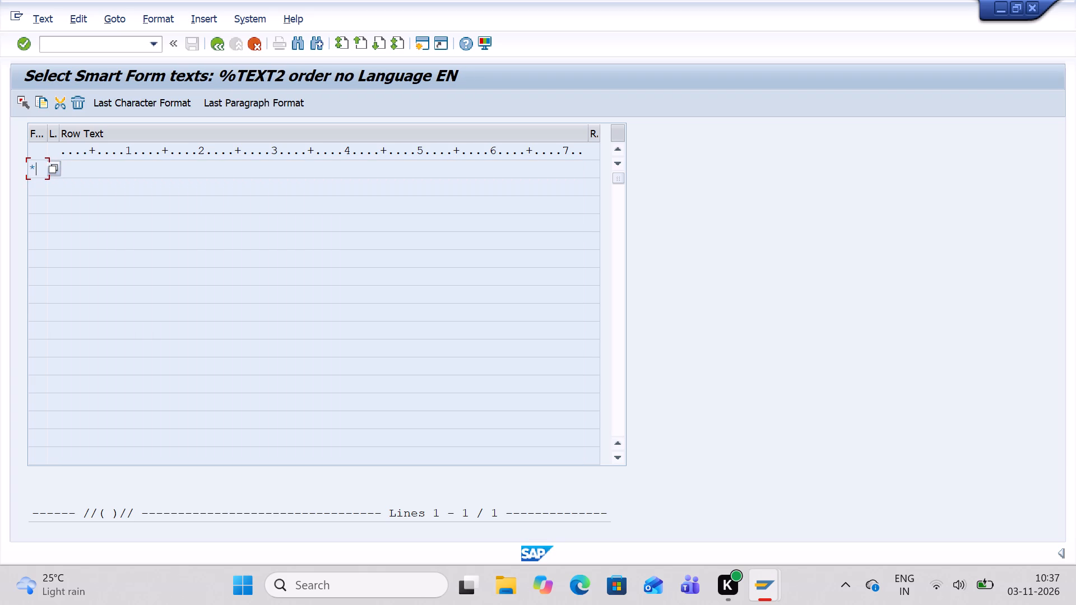
{"action": "left_click", "coordinate": [212, 43]}
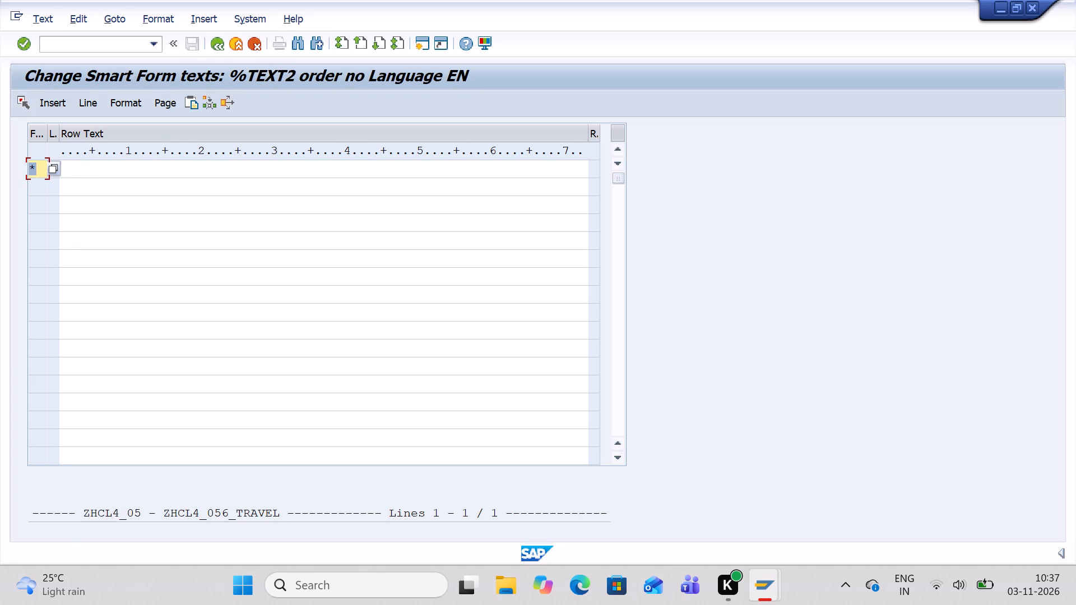
{"action": "key", "text": "BackSpace"}
{"action": "key", "text": "p"}
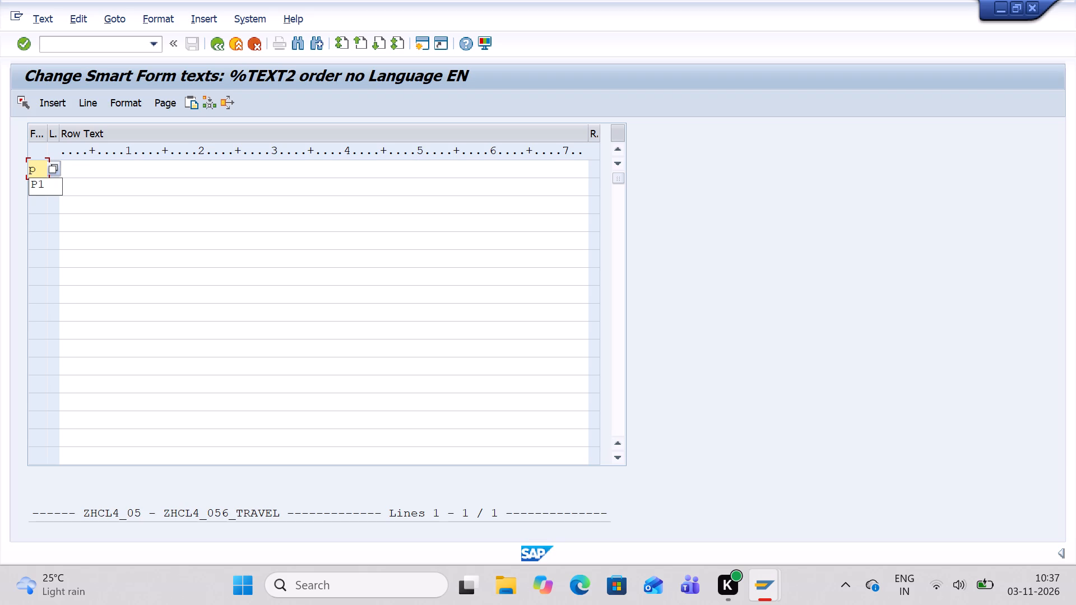
{"action": "left_click", "coordinate": [43, 186]}
{"action": "left_click", "coordinate": [217, 41]}
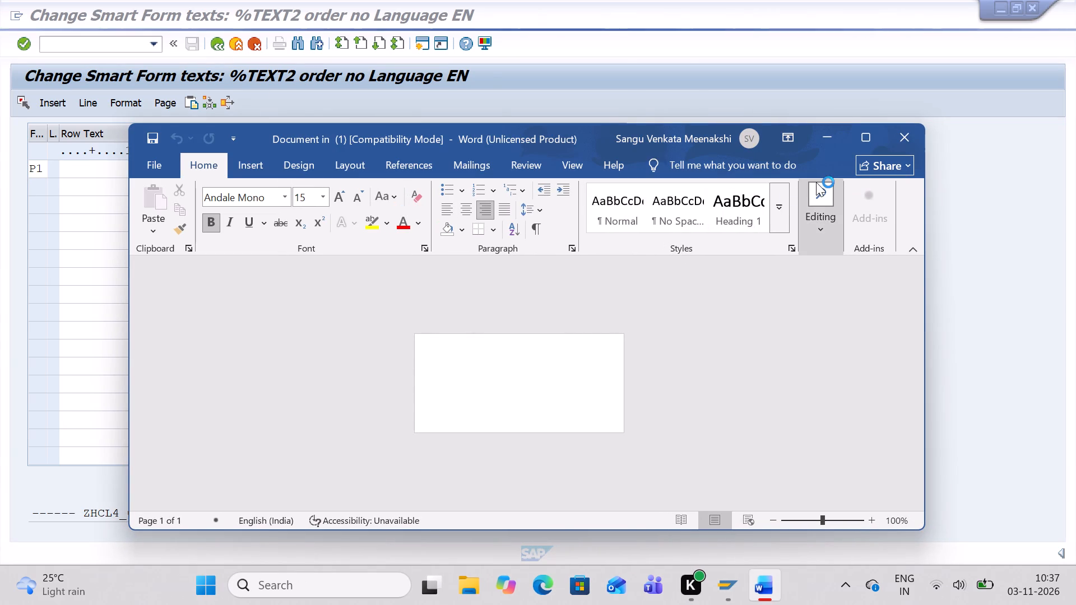
{"action": "left_click", "coordinate": [902, 138]}
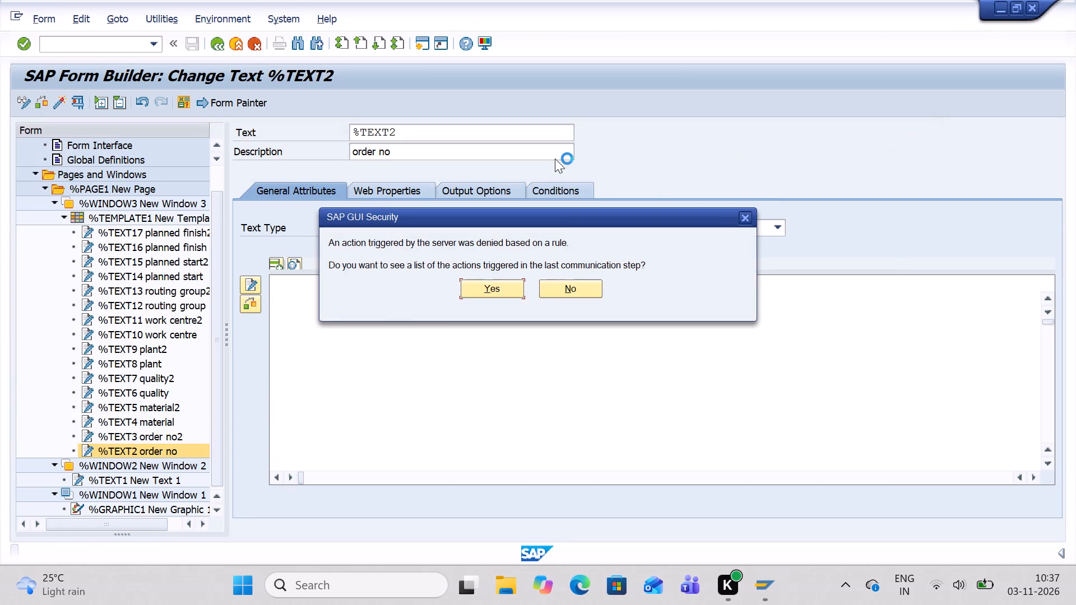
{"action": "left_click", "coordinate": [744, 213]}
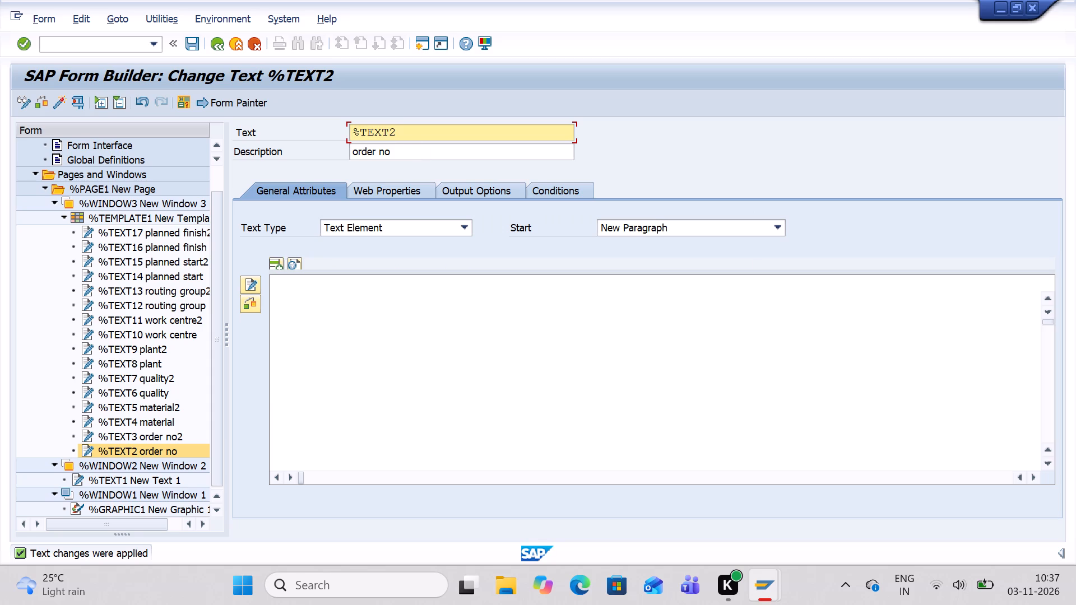
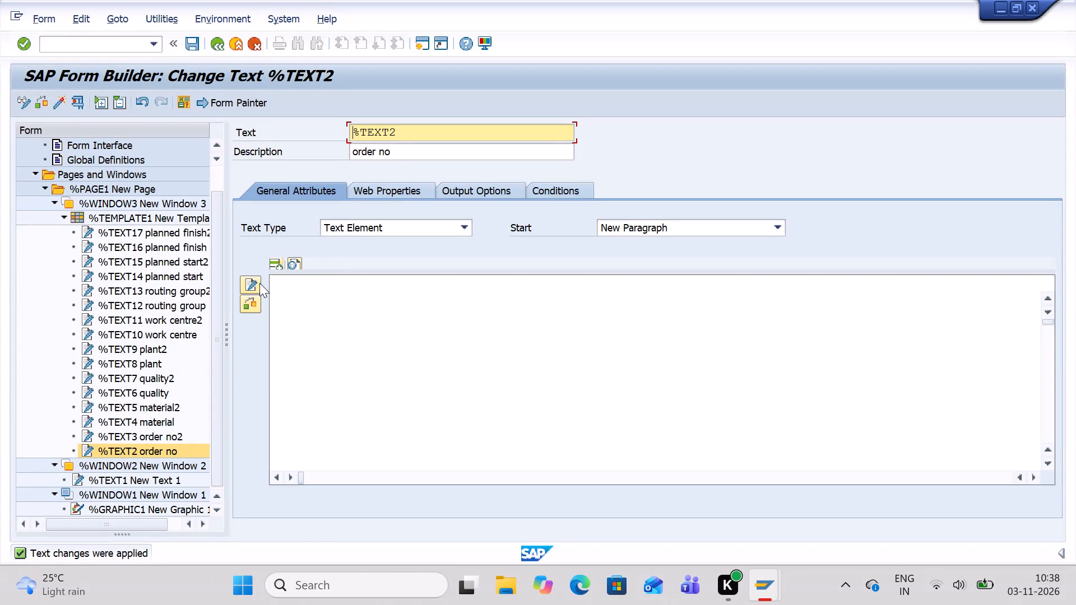
Reopen the text of the %TEXT2 order no node in the full text editor.
{"action": "left_click", "coordinate": [255, 282]}
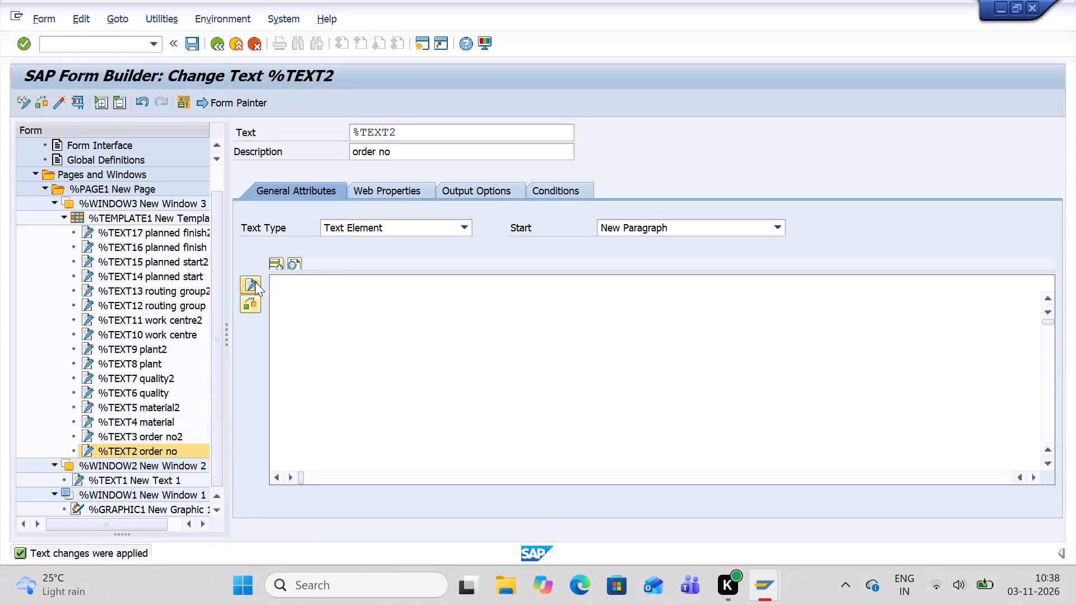
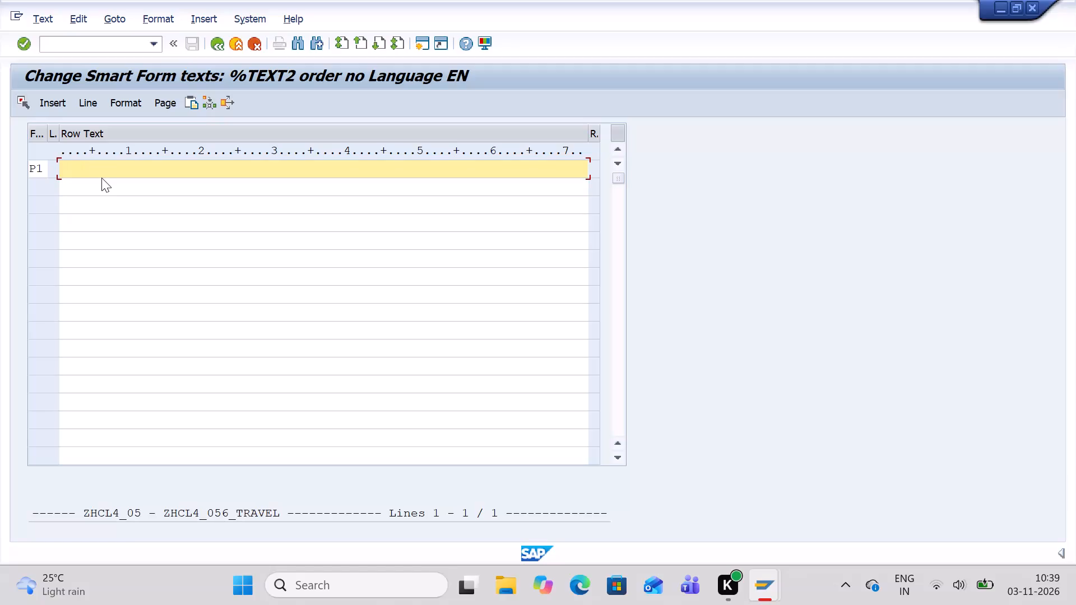
Enter "Order NO" followed by ten spaces and a colon in the P1 row of the %TEXT2 order no text.
{"action": "key", "text": "o"}
{"action": "type", "text": "rder"}
{"action": "key", "text": "space"}
{"action": "key", "text": "b"}
{"action": "key", "text": "BackSpace"}
{"action": "type", "text": "NO"}
{"action": "key", "text": "space"}
{"action": "key", "text": "space"}
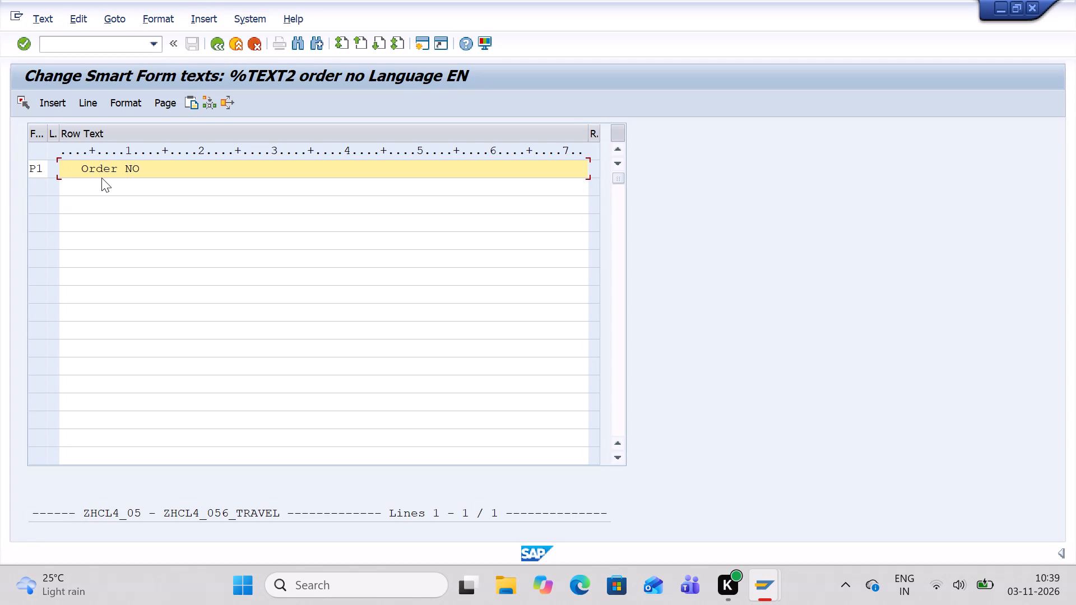
{"action": "key", "text": "space"}
{"action": "key", "text": "space"}
{"action": "key", "text": "space"}
{"action": "key", "text": "space"}
{"action": "key", "text": "space"}
{"action": "key", "text": "BackSpace"}
{"action": "key", "text": "BackSpace"}
{"action": "key", "text": "BackSpace"}
{"action": "key", "text": "BackSpace"}
{"action": "key", "text": "BackSpace"}
{"action": "key", "text": "BackSpace"}
{"action": "key", "text": "BackSpace"}
{"action": "key", "text": "space"}
{"action": "key", "text": "space"}
{"action": "key", "text": "space"}
{"action": "key", "text": "space"}
{"action": "key", "text": "space"}
{"action": "key", "text": "space"}
{"action": "key", "text": "space"}
{"action": "key", "text": "space"}
{"action": "key", "text": "space"}
{"action": "key", "text": "space"}
{"action": "key", "text": "shift+colon"}
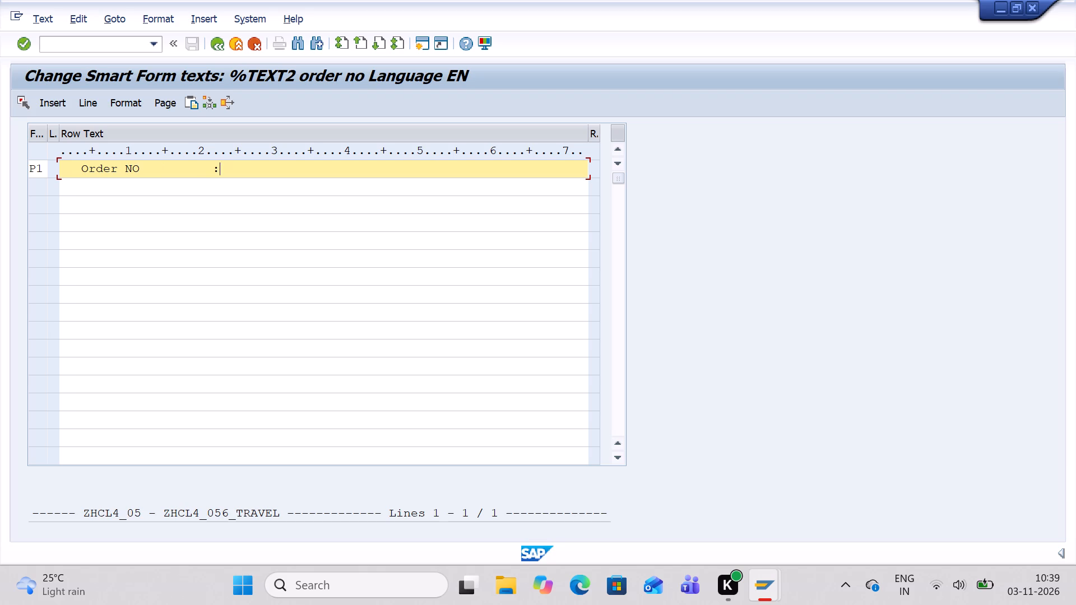
Change the indent before "Order NO" to four spaces, apply the text and return to the form tree, dismissing the inline editor windows.
{"action": "left_click", "coordinate": [76, 167]}
{"action": "key", "text": "Right"}
{"action": "key", "text": "BackSpace"}
{"action": "key", "text": "BackSpace"}
{"action": "key", "text": "BackSpace"}
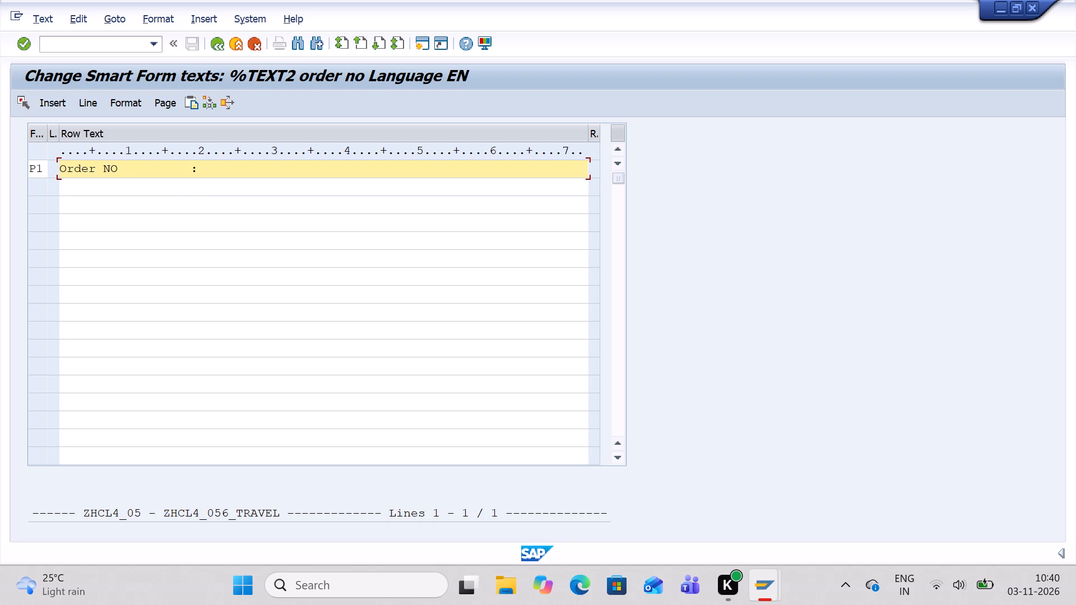
{"action": "key", "text": "space"}
{"action": "key", "text": "space"}
{"action": "key", "text": "space"}
{"action": "key", "text": "space"}
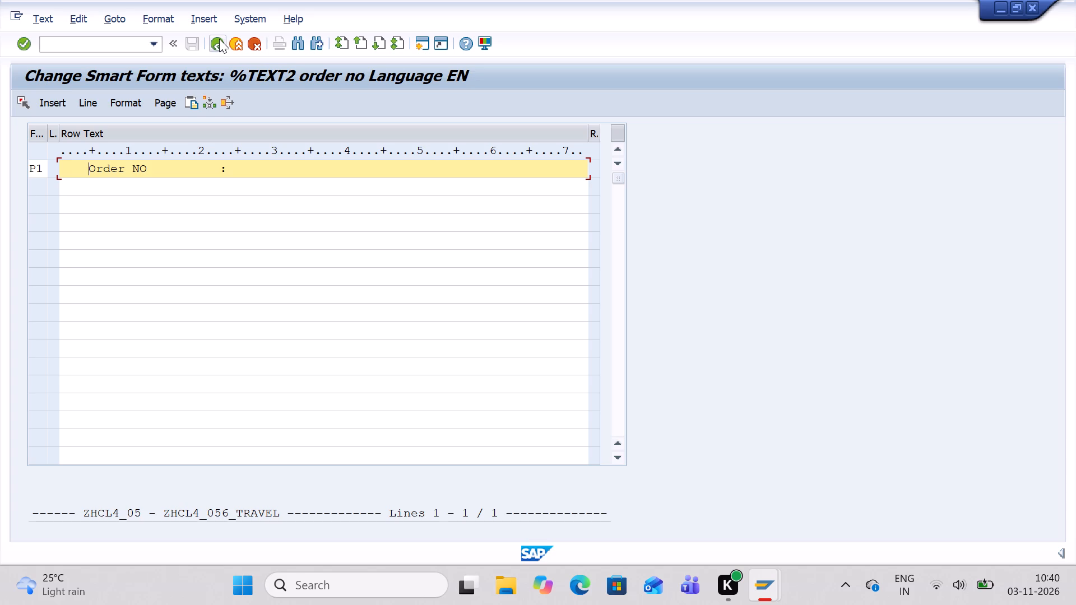
{"action": "left_click", "coordinate": [219, 39]}
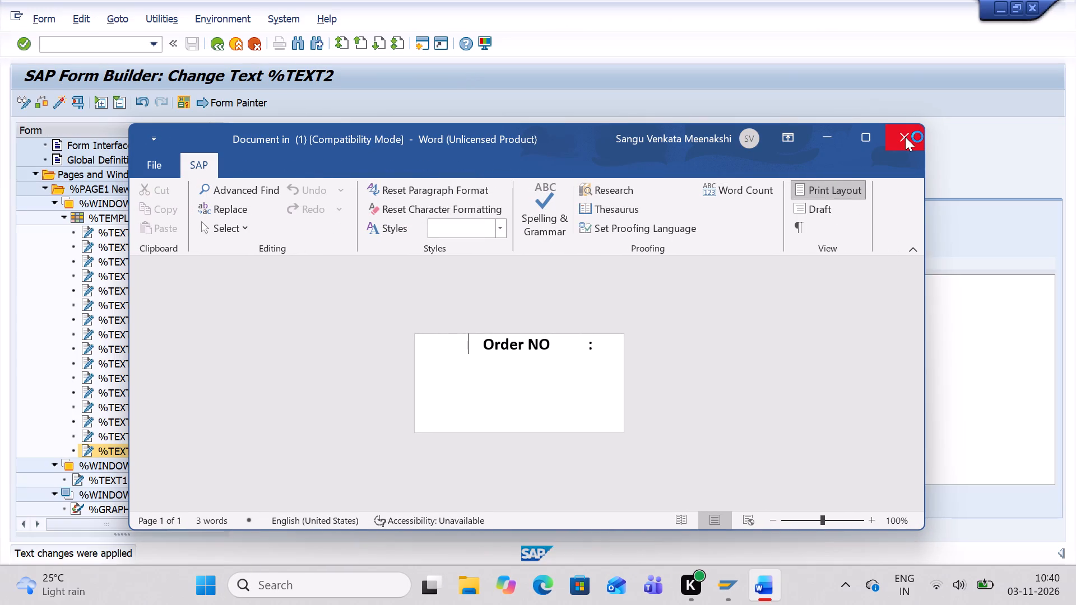
{"action": "left_click", "coordinate": [905, 137]}
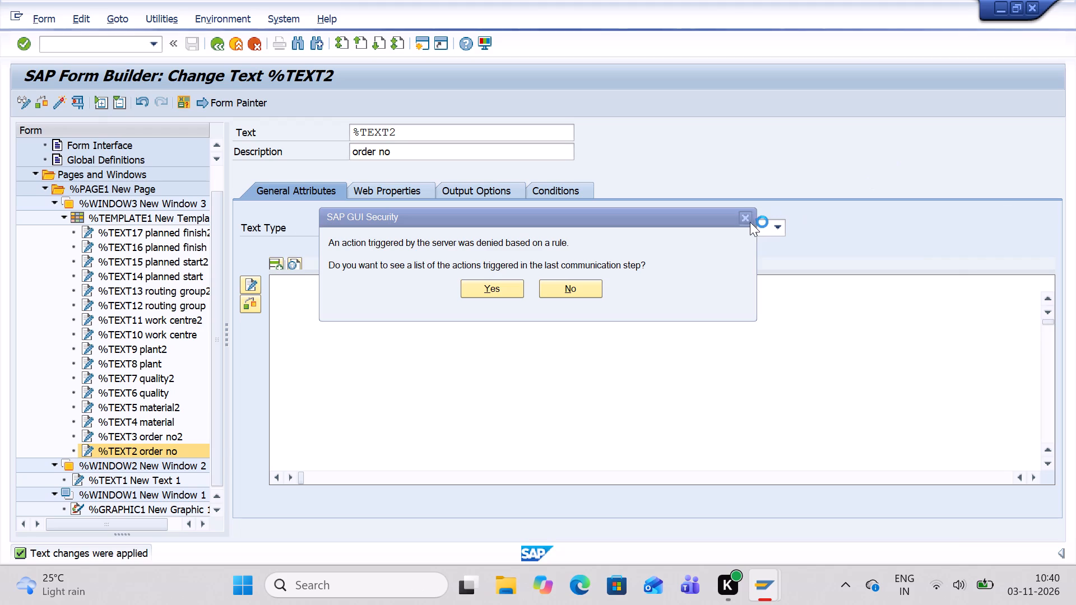
{"action": "left_click", "coordinate": [746, 220]}
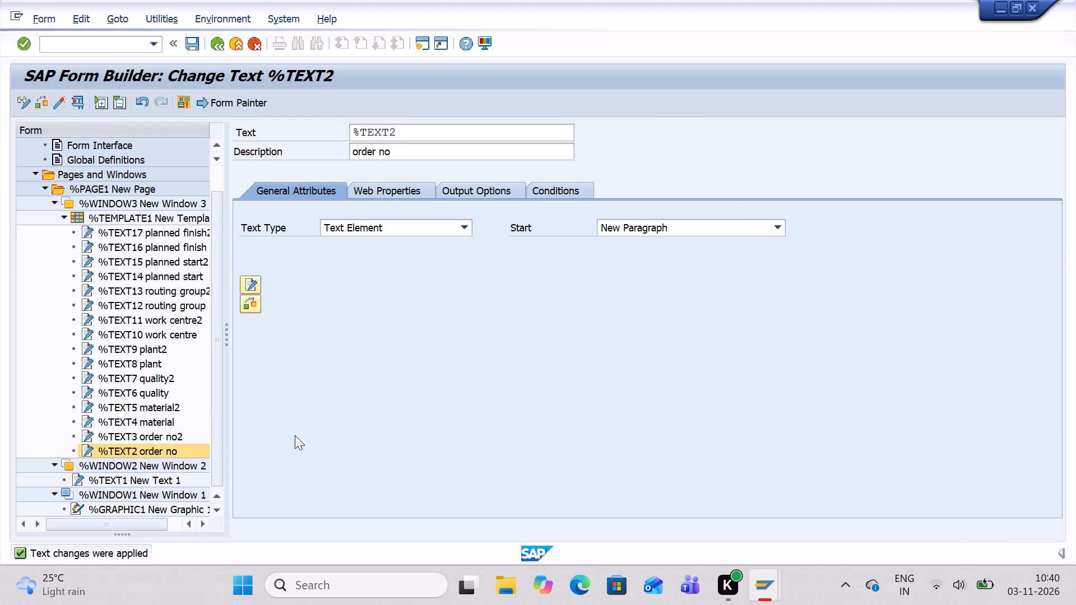
Open the text of the %TEXT4 material node in the full text editor and set its paragraph format to P1.
{"action": "double_click", "coordinate": [157, 436]}
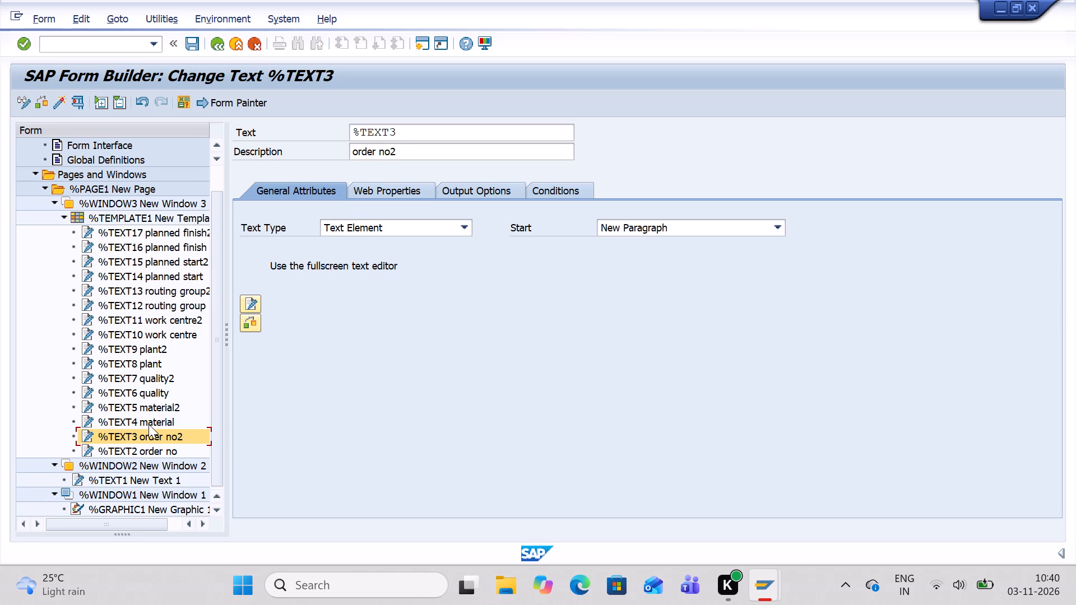
{"action": "left_click", "coordinate": [149, 424]}
{"action": "double_click", "coordinate": [149, 424]}
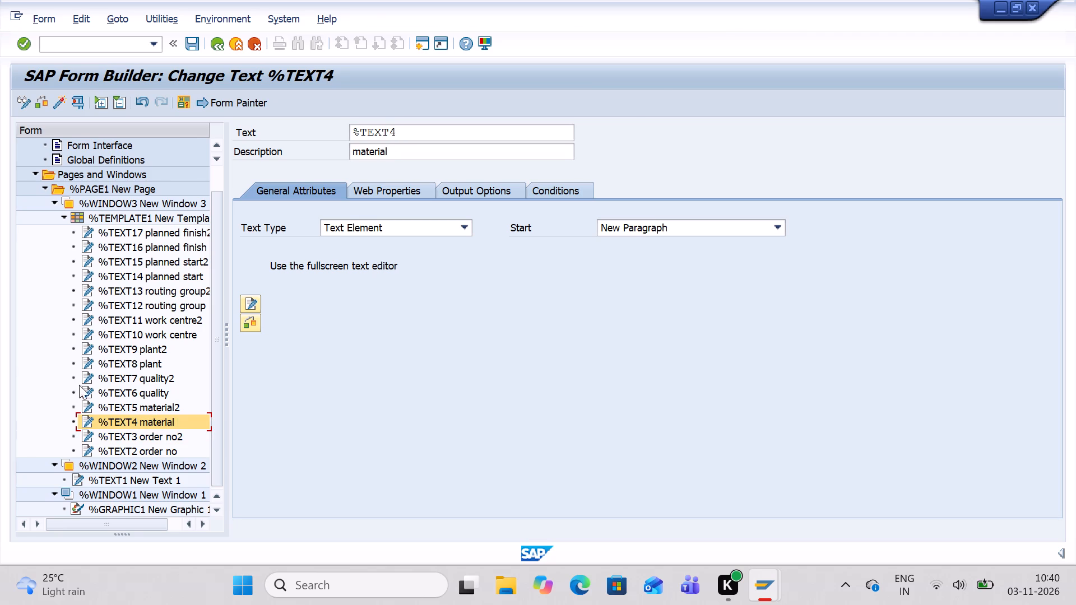
{"action": "left_click", "coordinate": [256, 302]}
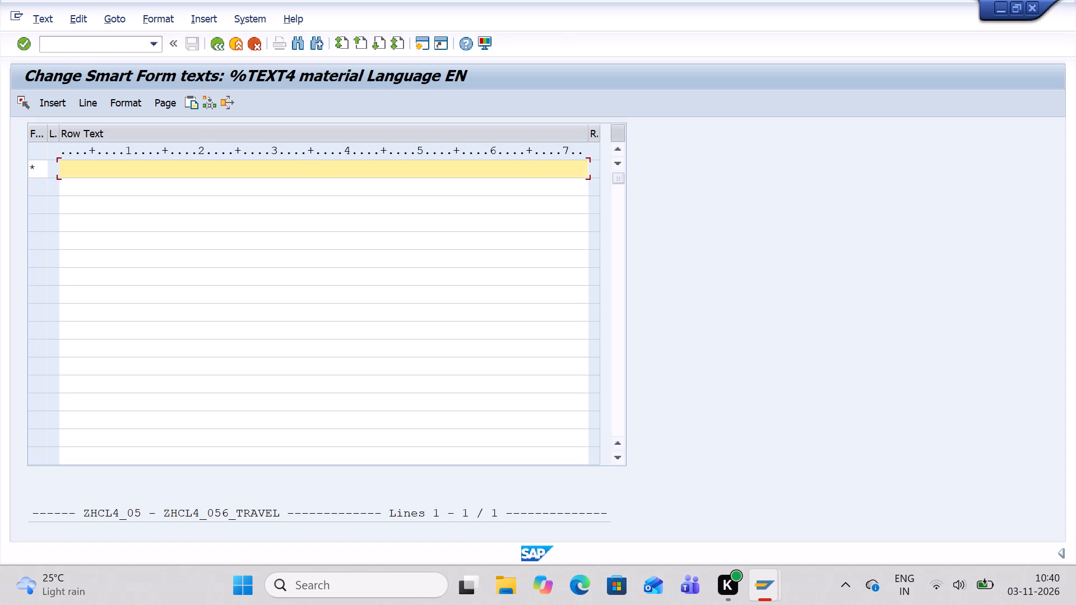
{"action": "left_click", "coordinate": [32, 167]}
{"action": "key", "text": "BackSpace"}
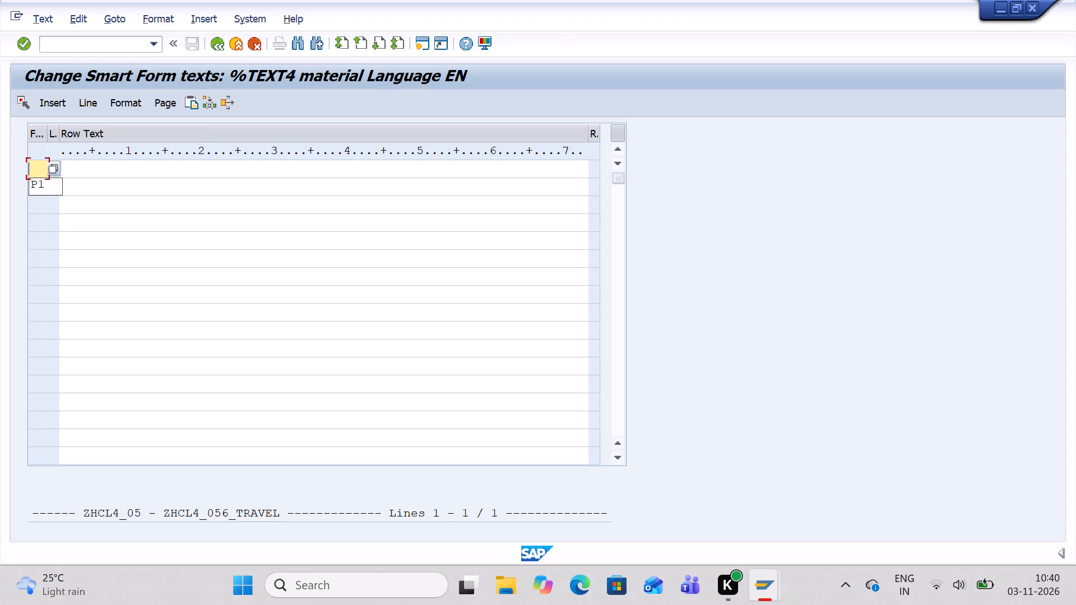
{"action": "key", "text": "p"}
{"action": "left_click", "coordinate": [44, 182]}
Enter "Material" with a four-space indent, followed by ten spaces and a colon, and apply the %TEXT4 text.
{"action": "left_click", "coordinate": [84, 165]}
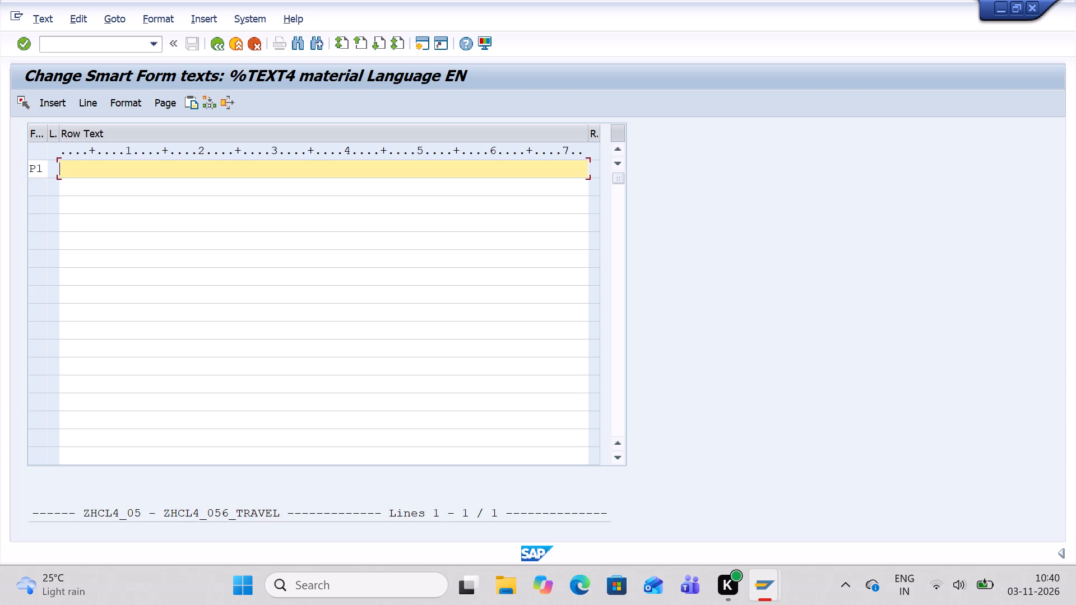
{"action": "key", "text": "space"}
{"action": "key", "text": "space"}
{"action": "key", "text": "space"}
{"action": "key", "text": "space"}
{"action": "key", "text": "shift+m"}
{"action": "key", "text": "BackSpace"}
{"action": "key", "text": "m"}
{"action": "type", "text": "aterial"}
{"action": "key", "text": "space"}
{"action": "key", "text": "space"}
{"action": "key", "text": "space"}
{"action": "key", "text": "space"}
{"action": "key", "text": "space"}
{"action": "key", "text": "space"}
{"action": "key", "text": "space"}
{"action": "key", "text": "space"}
{"action": "key", "text": "space"}
{"action": "key", "text": "space"}
{"action": "key", "text": "shift+colon"}
{"action": "left_click", "coordinate": [219, 44]}
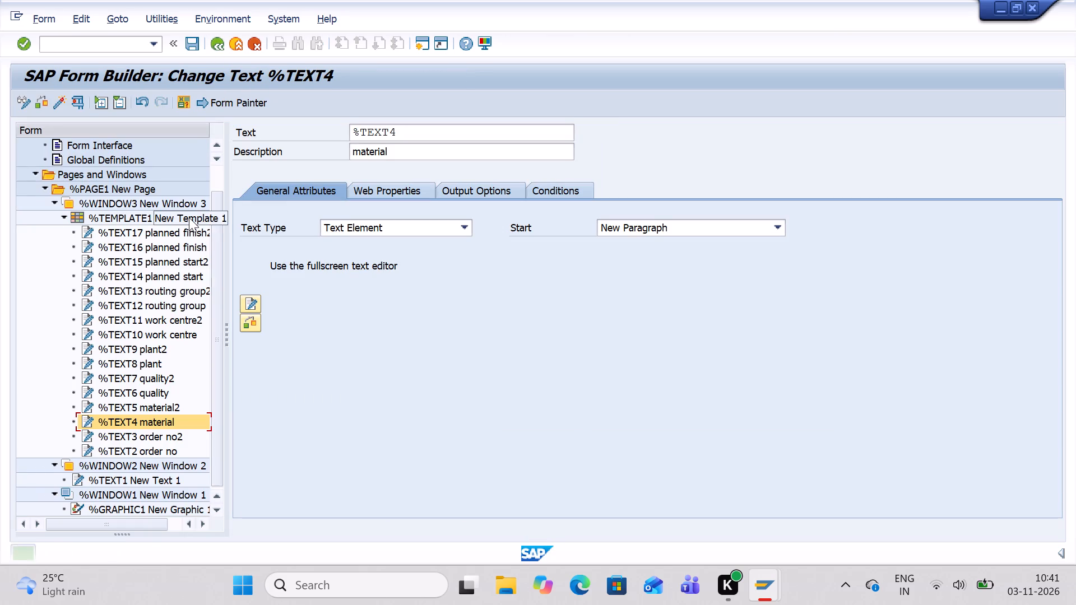
Set the paragraph format of the %TEXT6 quality text to P1 in the full text editor and return to the form.
{"action": "double_click", "coordinate": [160, 392]}
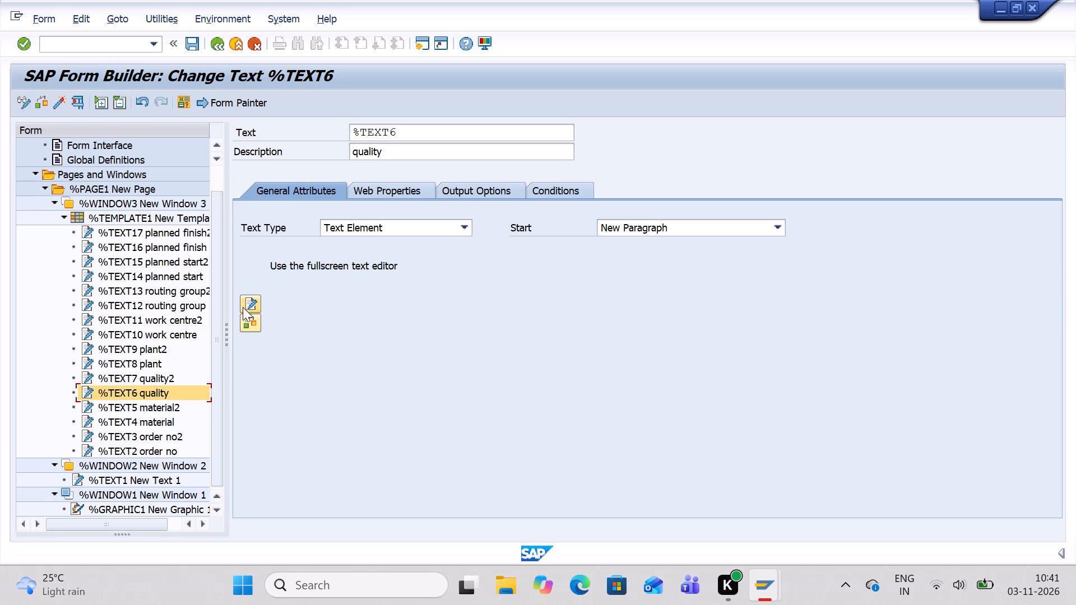
{"action": "left_click", "coordinate": [256, 299]}
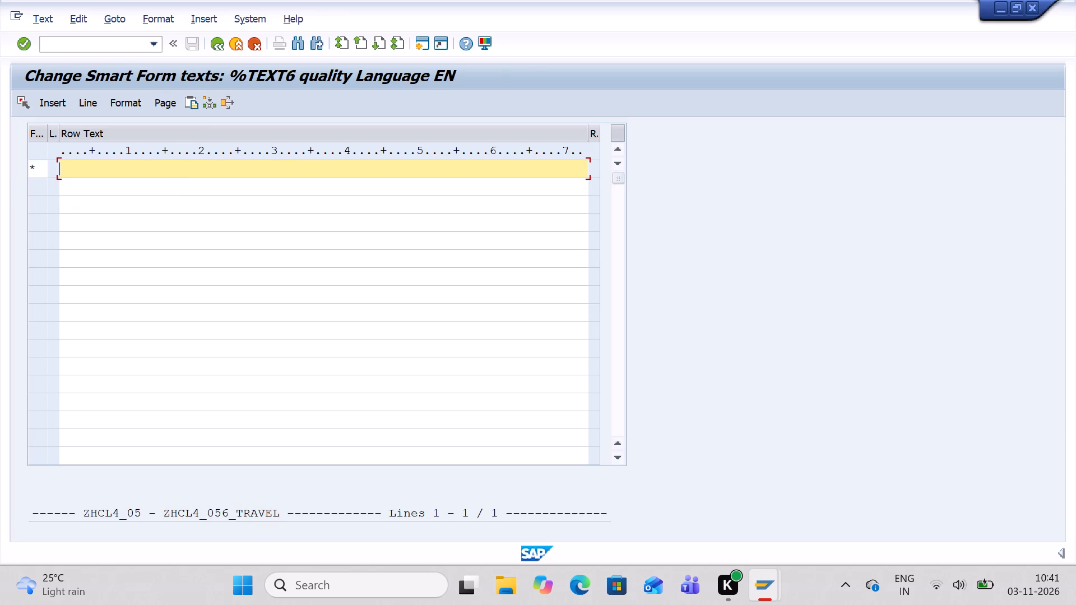
{"action": "left_click", "coordinate": [38, 169]}
{"action": "key", "text": "BackSpace"}
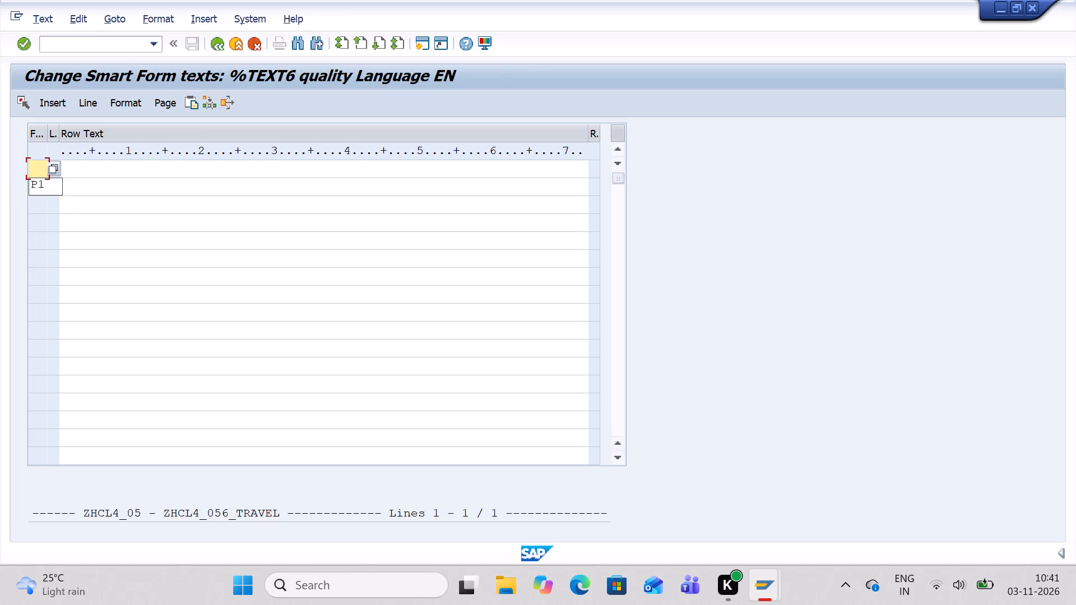
{"action": "left_click", "coordinate": [34, 189]}
{"action": "left_click", "coordinate": [216, 45]}
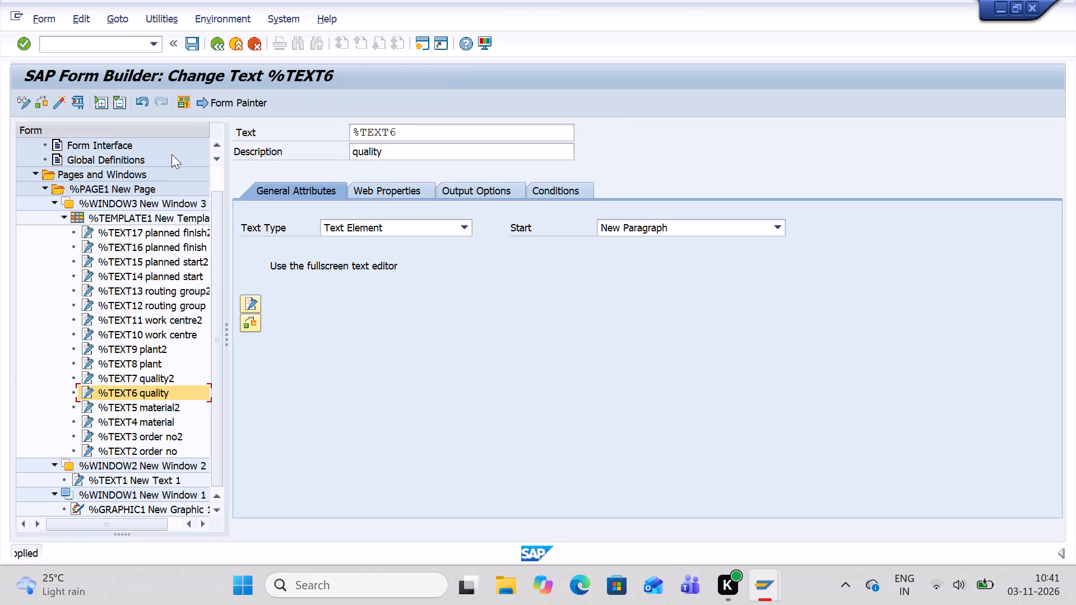
Enter "Quality" in the %TEXT6 text with a four-space indent, followed by ten spaces and a colon, and apply the text.
{"action": "left_click", "coordinate": [249, 300]}
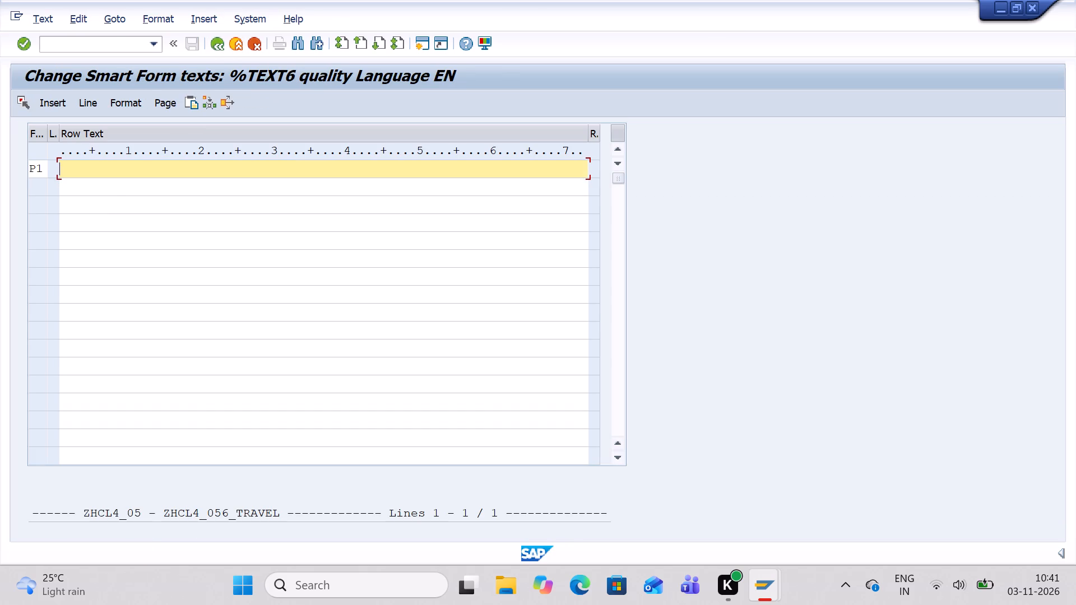
{"action": "key", "text": "space"}
{"action": "key", "text": "space"}
{"action": "key", "text": "space"}
{"action": "key", "text": "space"}
{"action": "key", "text": "q"}
{"action": "type", "text": "uality"}
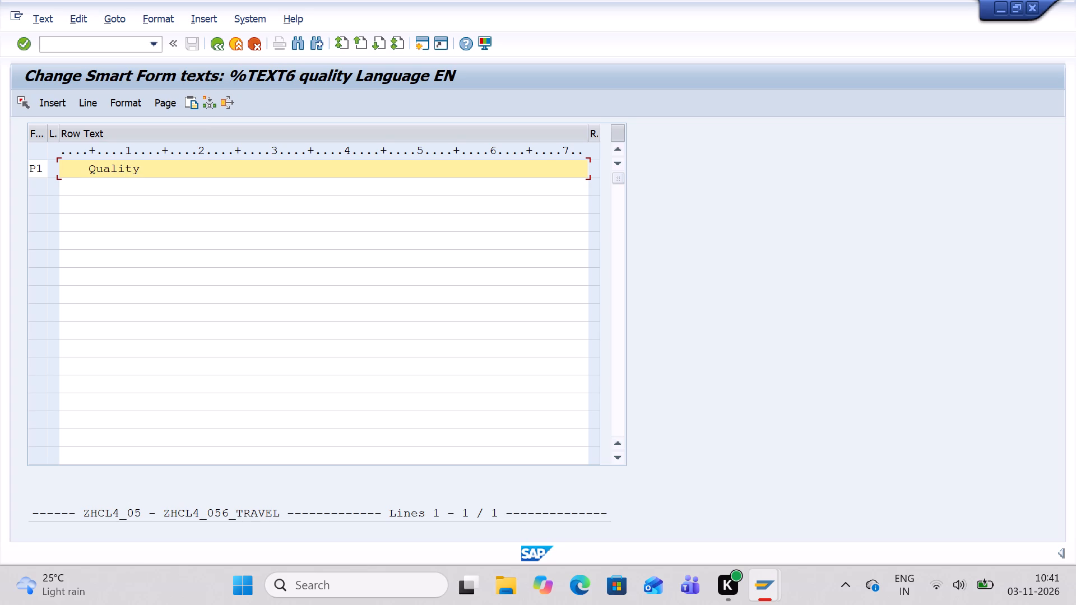
{"action": "key", "text": "space"}
{"action": "key", "text": "space"}
{"action": "key", "text": "space"}
{"action": "key", "text": "space"}
{"action": "key", "text": "space"}
{"action": "key", "text": "space"}
{"action": "key", "text": "space"}
{"action": "key", "text": "space"}
{"action": "key", "text": "space"}
{"action": "key", "text": "space"}
{"action": "key", "text": "shift+colon"}
{"action": "left_click", "coordinate": [220, 44]}
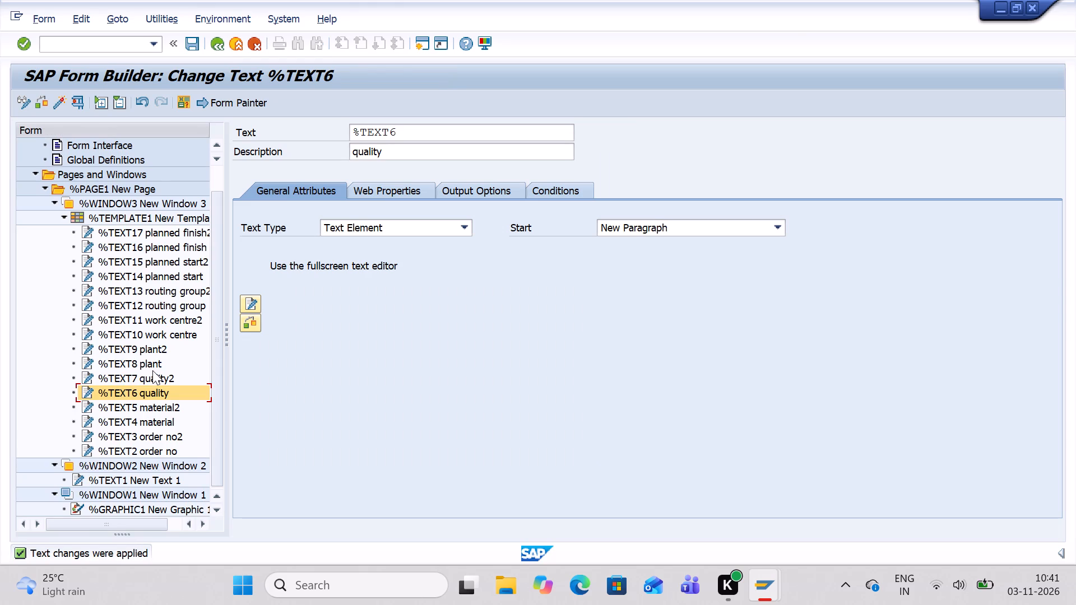
Open the text of the %TEXT8 plant node in the full text editor and set its paragraph format to P1.
{"action": "double_click", "coordinate": [151, 368]}
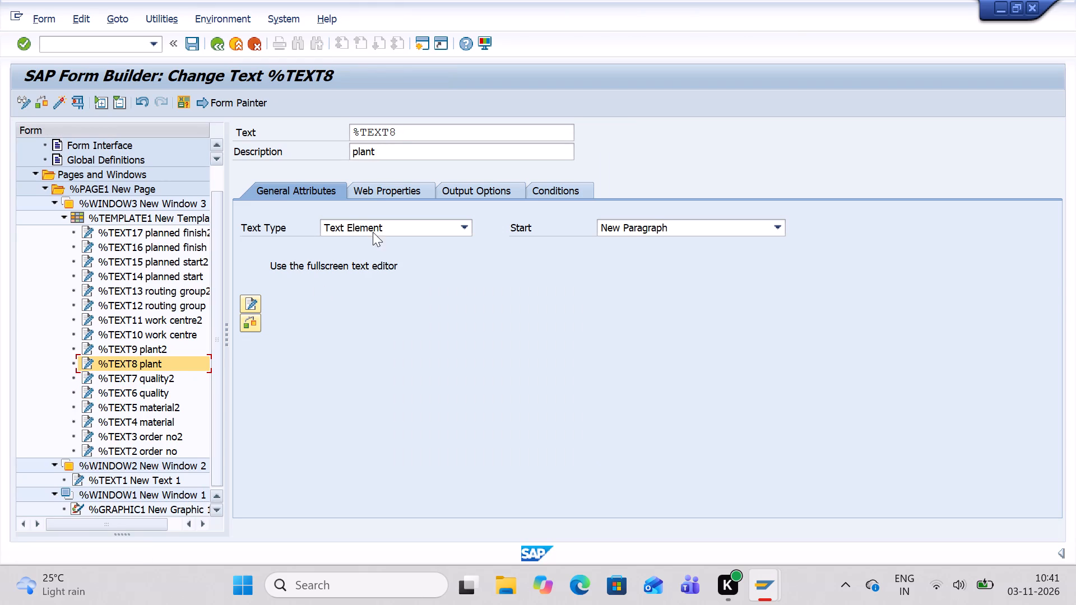
{"action": "left_click", "coordinate": [251, 306]}
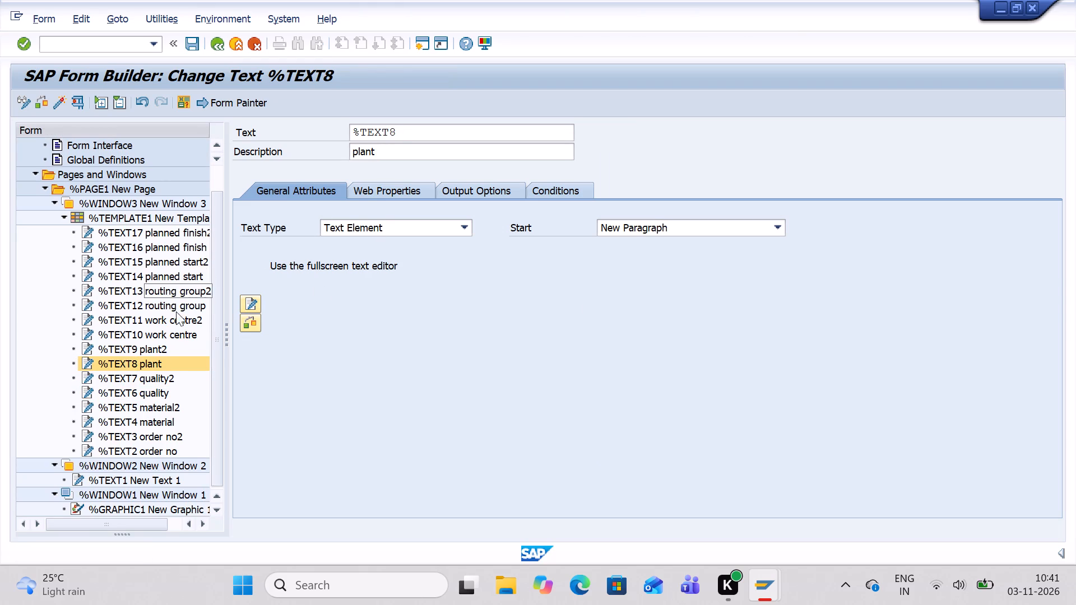
{"action": "left_click_drag", "start_coordinate": [217, 211], "coordinate": [212, 171]}
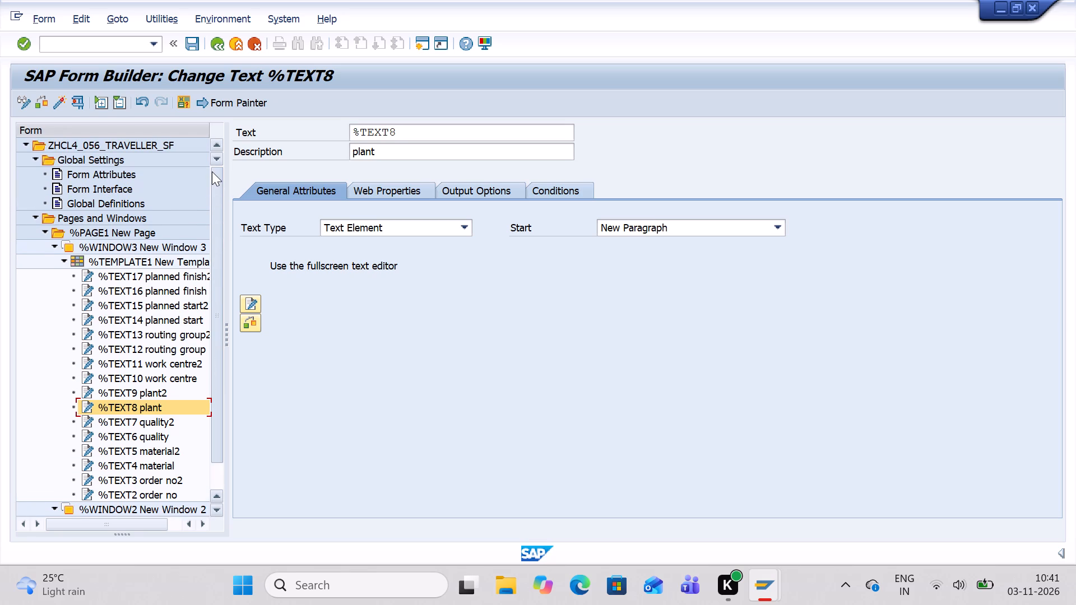
{"action": "left_click_drag", "start_coordinate": [212, 171], "coordinate": [211, 181]}
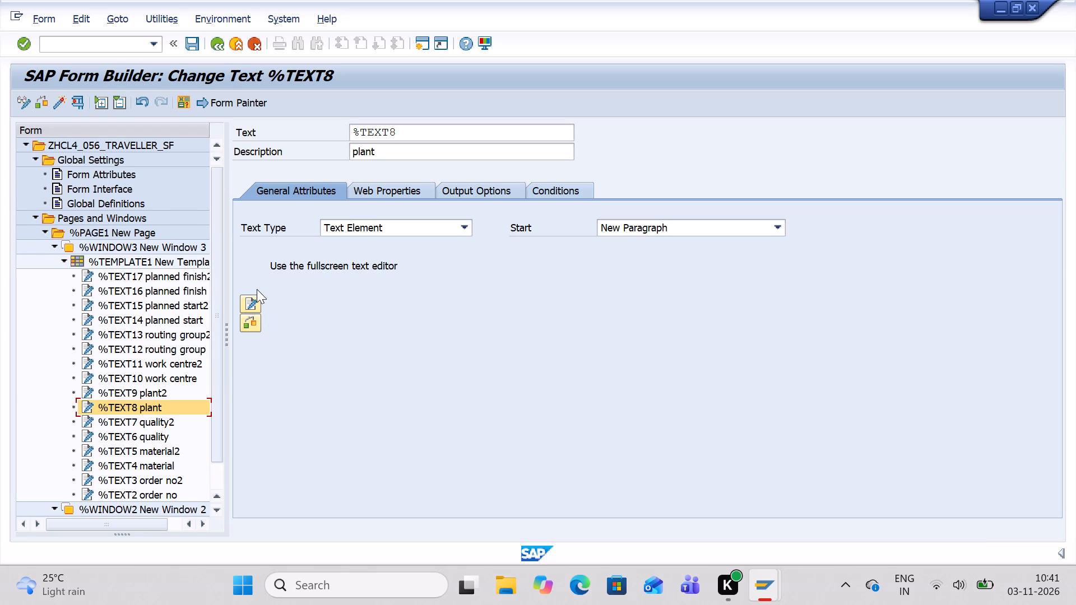
{"action": "double_click", "coordinate": [246, 301]}
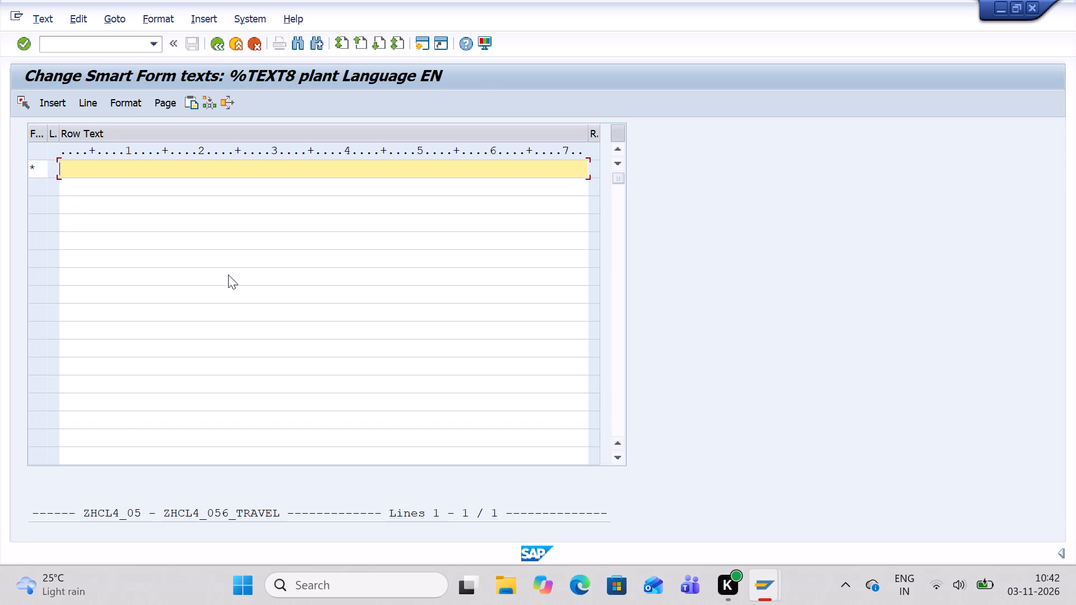
{"action": "left_click", "coordinate": [42, 165]}
{"action": "key", "text": "BackSpace"}
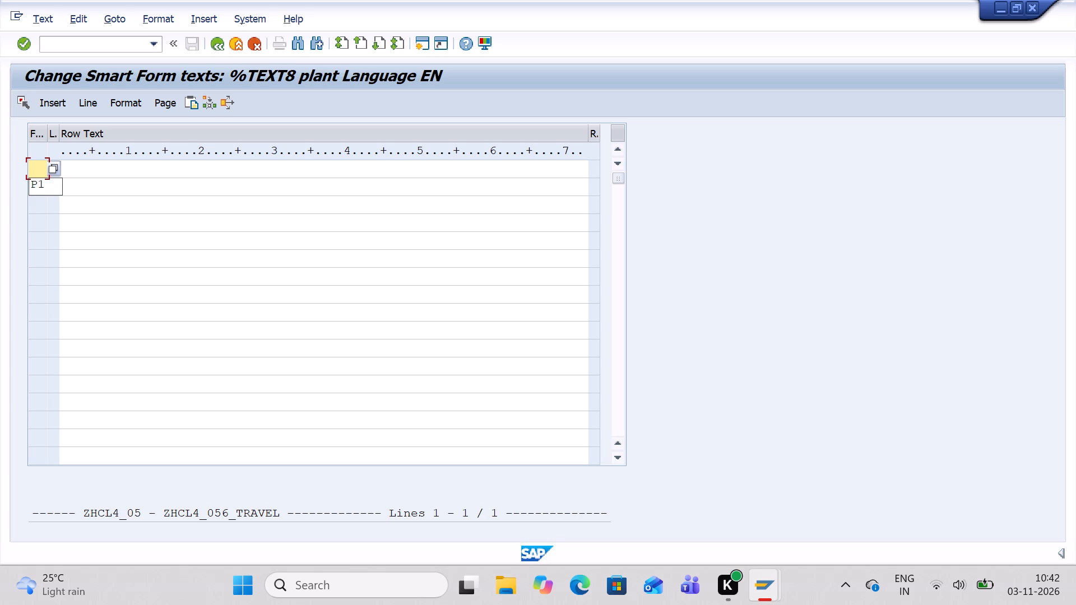
{"action": "left_click", "coordinate": [48, 183]}
{"action": "left_click", "coordinate": [48, 183]}
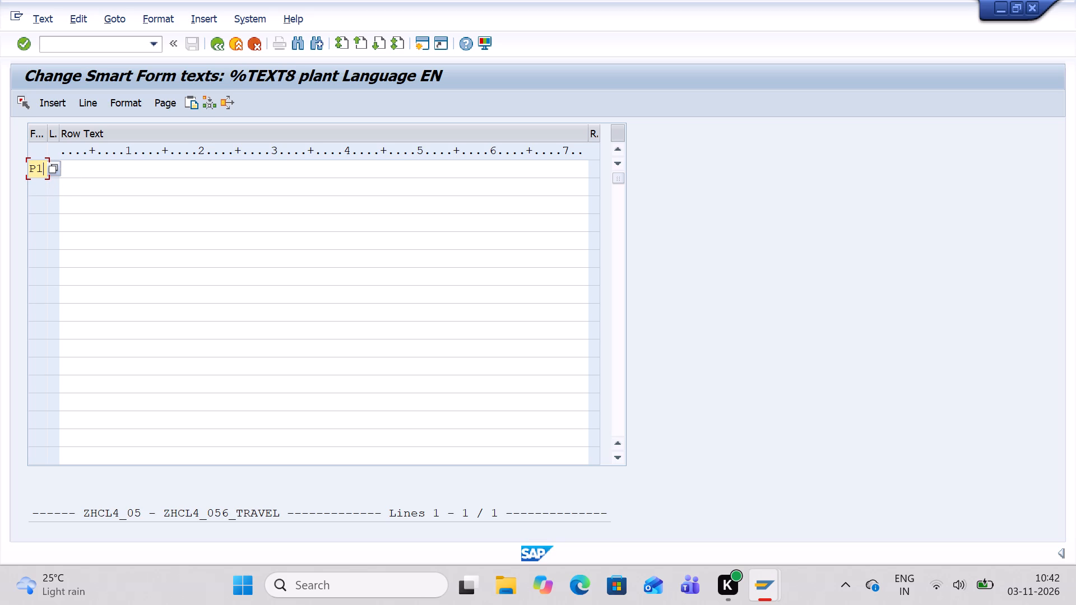
Enter "Plant" with a four-space indent, followed by ten spaces and a colon, and apply the %TEXT8 text.
{"action": "left_click", "coordinate": [94, 167]}
{"action": "key", "text": "space"}
{"action": "key", "text": "space"}
{"action": "key", "text": "space"}
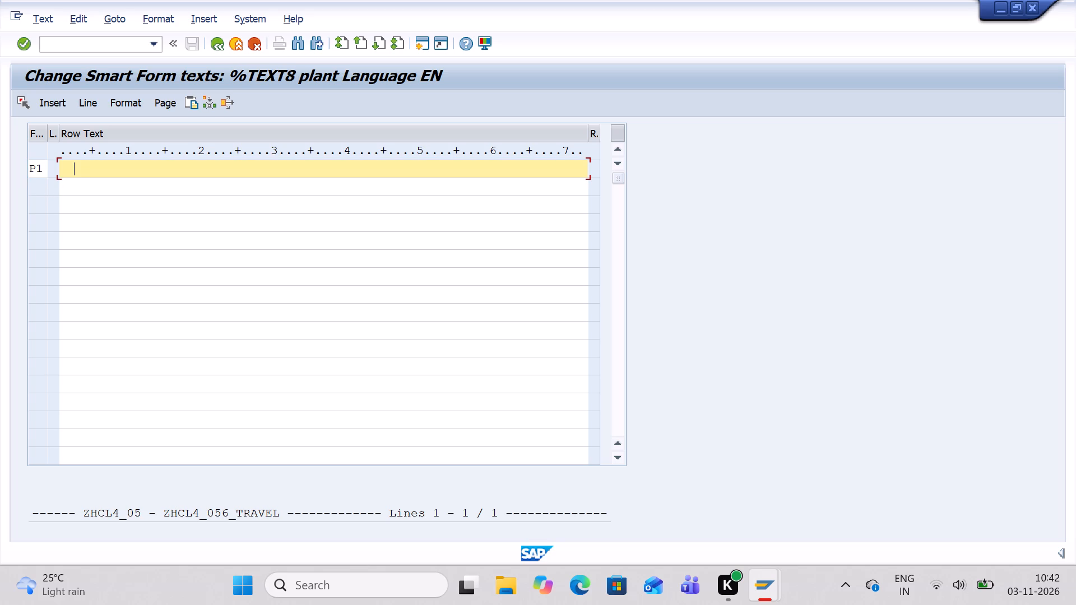
{"action": "key", "text": "space"}
{"action": "key", "text": "space"}
{"action": "key", "text": "BackSpace"}
{"action": "key", "text": "shift+p"}
{"action": "type", "text": "lant"}
{"action": "key", "text": "space"}
{"action": "key", "text": "space"}
{"action": "key", "text": "space"}
{"action": "key", "text": "space"}
{"action": "key", "text": "space"}
{"action": "key", "text": "space"}
{"action": "key", "text": "space"}
{"action": "key", "text": "space"}
{"action": "key", "text": "space"}
{"action": "key", "text": "space"}
{"action": "key", "text": "shift+colon"}
{"action": "left_click", "coordinate": [214, 41]}
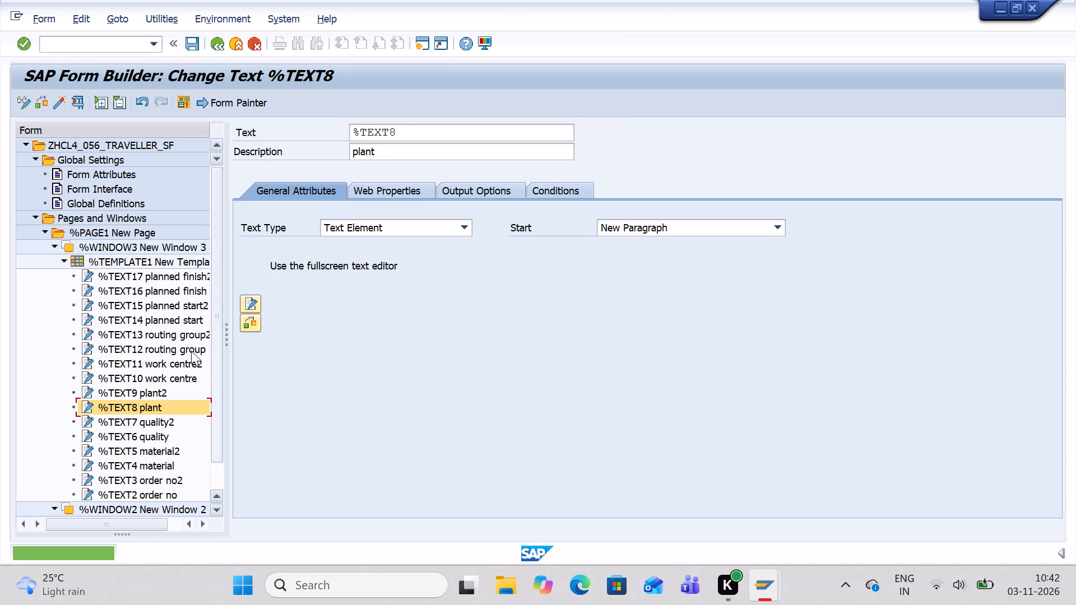
Open the text of the %TEXT10 work centre node in the full text editor and set its paragraph format to P1.
{"action": "double_click", "coordinate": [145, 380]}
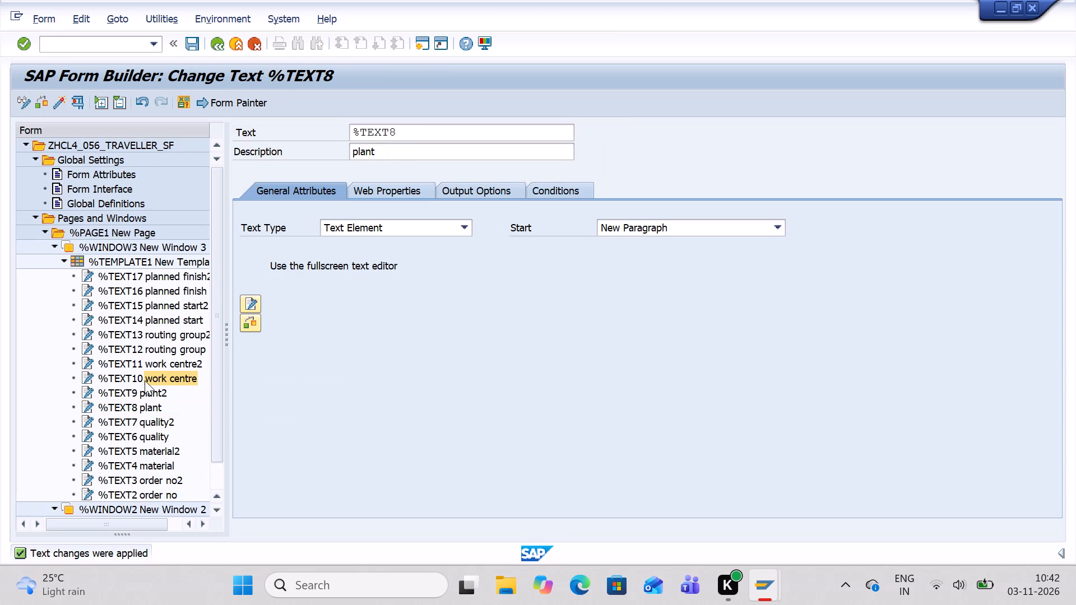
{"action": "double_click", "coordinate": [252, 305]}
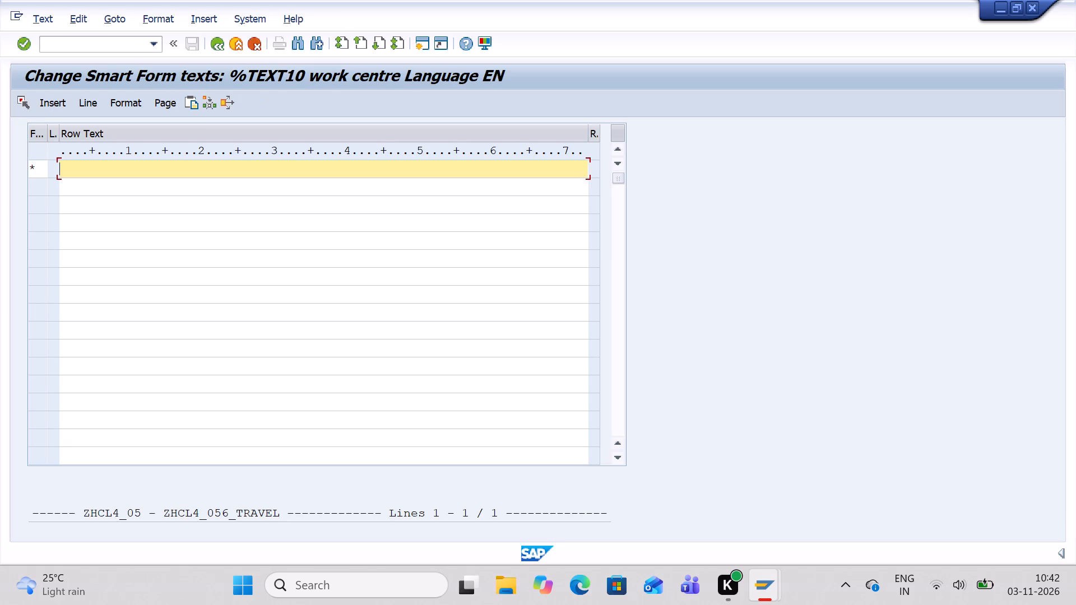
{"action": "left_click", "coordinate": [36, 168]}
{"action": "key", "text": "BackSpace"}
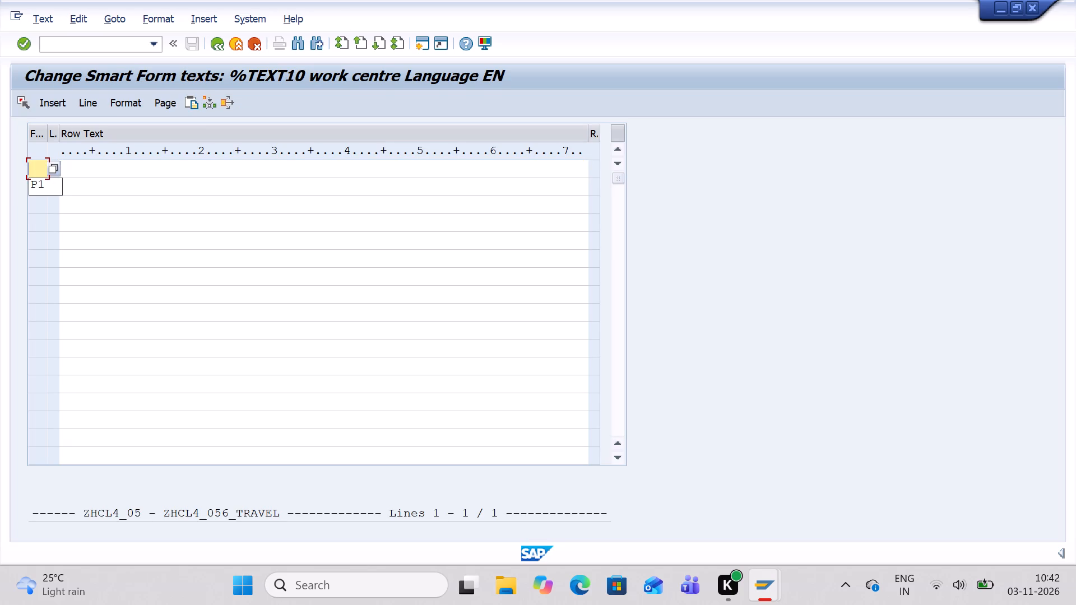
{"action": "left_click", "coordinate": [34, 187]}
Enter "work" with a four-space indent in the %TEXT10 text, apply it and return to the form.
{"action": "left_click", "coordinate": [80, 169]}
{"action": "key", "text": "space"}
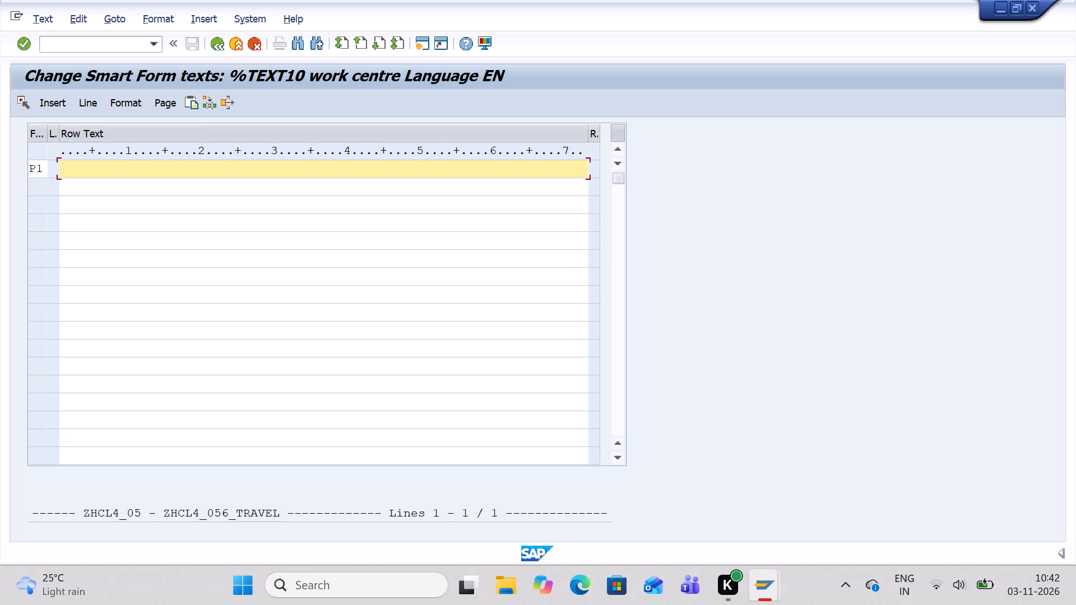
{"action": "key", "text": "space"}
{"action": "key", "text": "space"}
{"action": "key", "text": "space"}
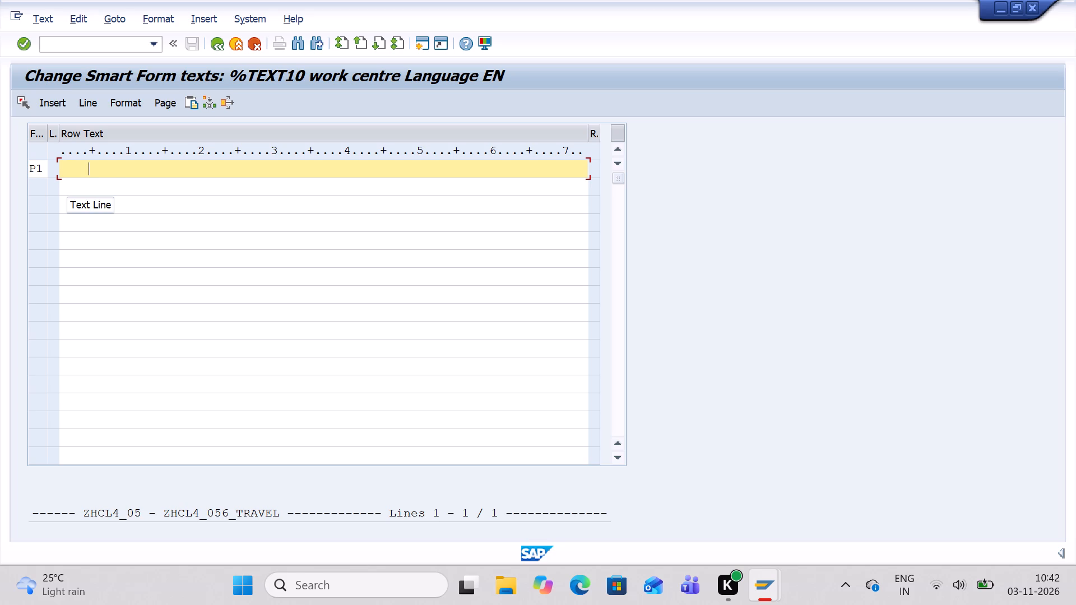
{"action": "key", "text": "w"}
{"action": "type", "text": "ork"}
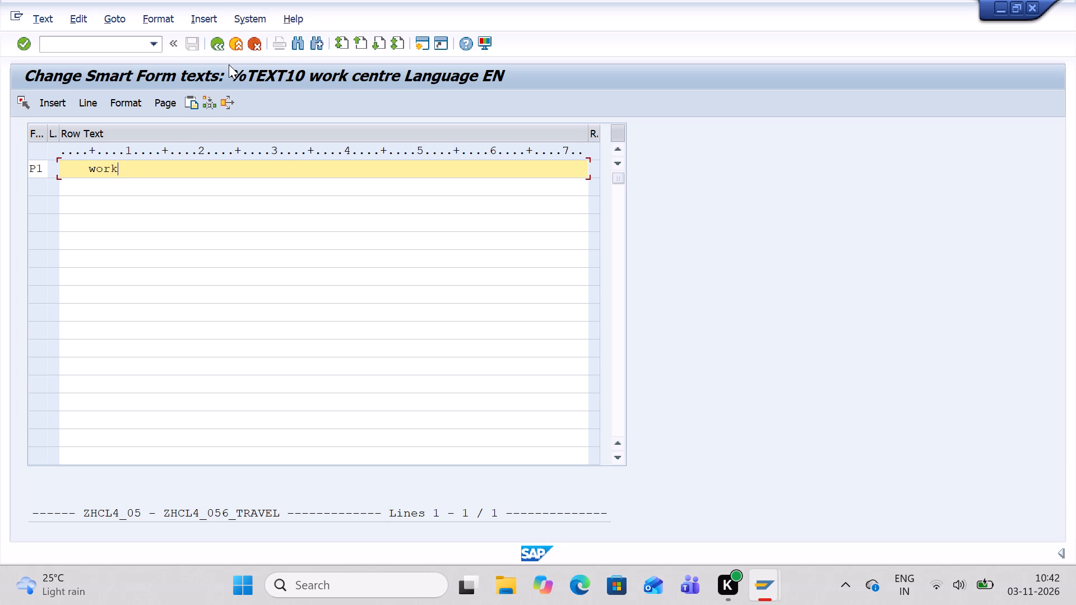
{"action": "left_click", "coordinate": [215, 42]}
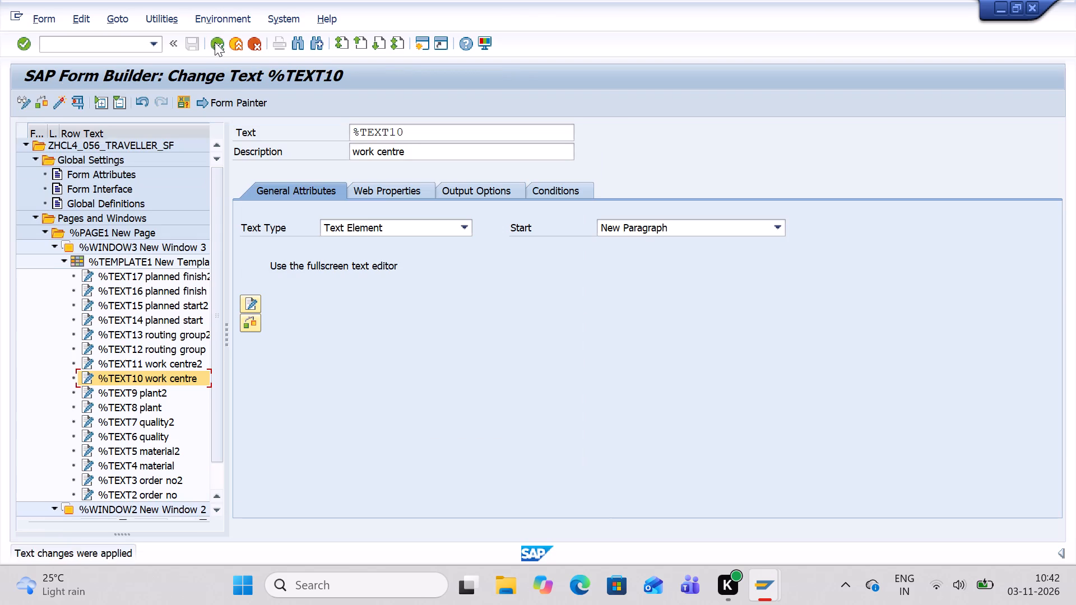
Reopen the %TEXT10 work centre text in the full text editor and replace its label with "Work Center", keeping the four-space indent.
{"action": "left_click", "coordinate": [246, 306]}
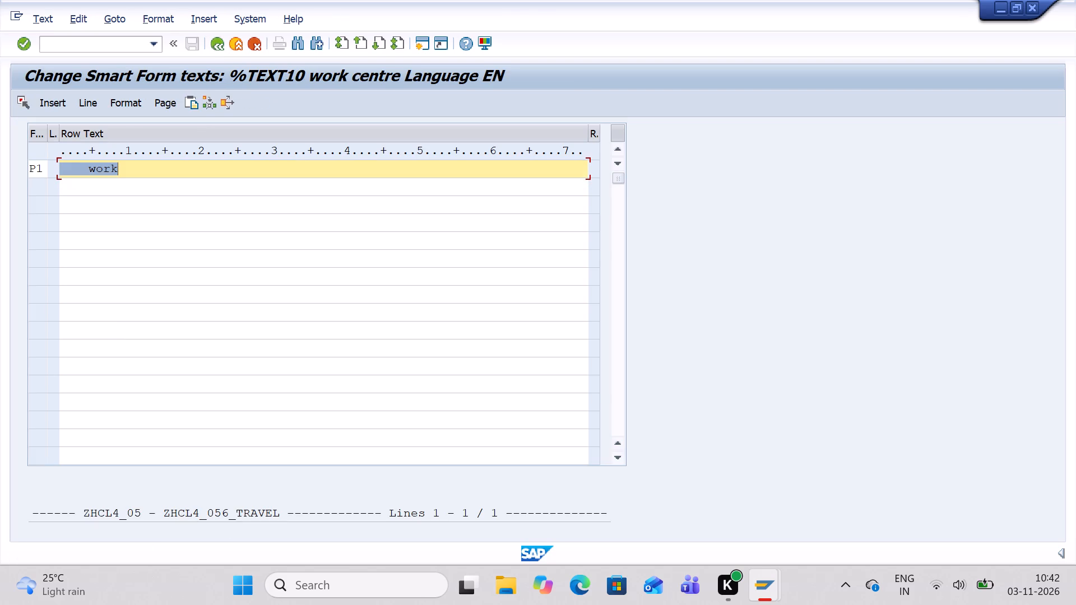
{"action": "left_click", "coordinate": [128, 171]}
{"action": "key", "text": "BackSpace"}
{"action": "key", "text": "BackSpace"}
{"action": "key", "text": "BackSpace"}
{"action": "key", "text": "BackSpace"}
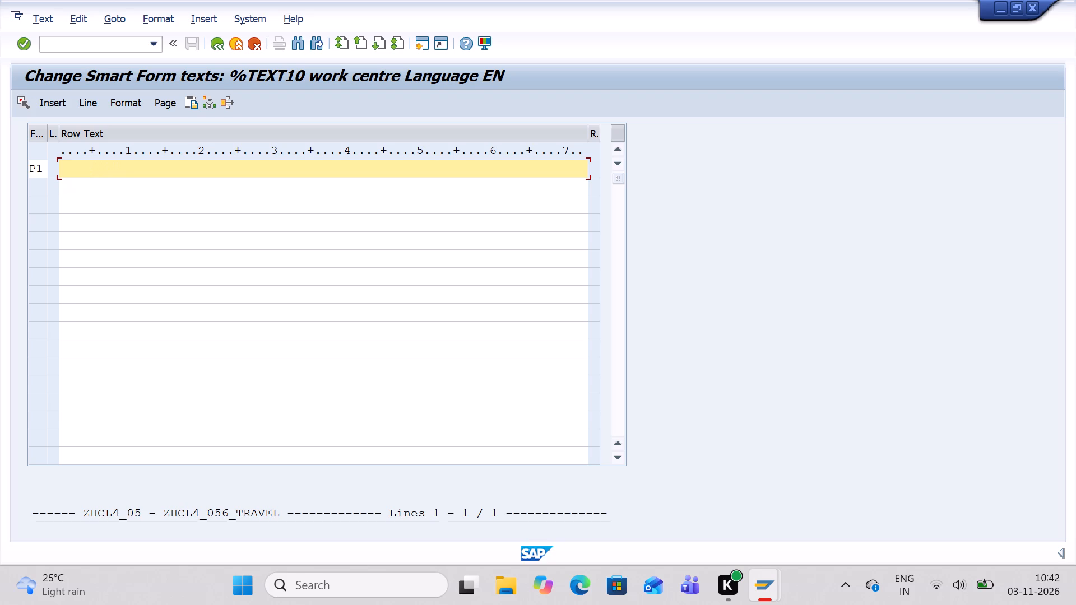
{"action": "key", "text": "shift+w"}
{"action": "type", "text": "ork"}
{"action": "key", "text": "space"}
{"action": "key", "text": "c"}
{"action": "type", "text": "enter"}
Add ten spaces and a colon after "Work Center", apply the %TEXT10 text and return to the form.
{"action": "key", "text": "space"}
{"action": "key", "text": "space"}
{"action": "key", "text": "space"}
{"action": "key", "text": "space"}
{"action": "key", "text": "space"}
{"action": "key", "text": "space"}
{"action": "key", "text": "space"}
{"action": "key", "text": "space"}
{"action": "key", "text": "space"}
{"action": "key", "text": "space"}
{"action": "key", "text": "shift+colon"}
{"action": "left_click", "coordinate": [217, 43]}
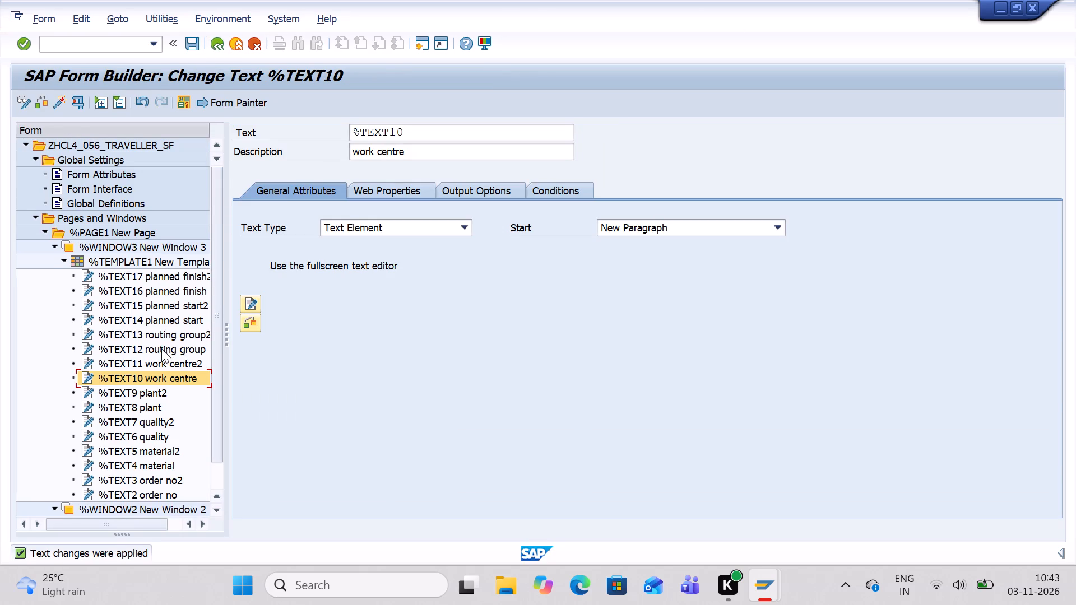
Open the text of the %TEXT12 routing group node in the full text editor and set its paragraph format to P1.
{"action": "double_click", "coordinate": [161, 348]}
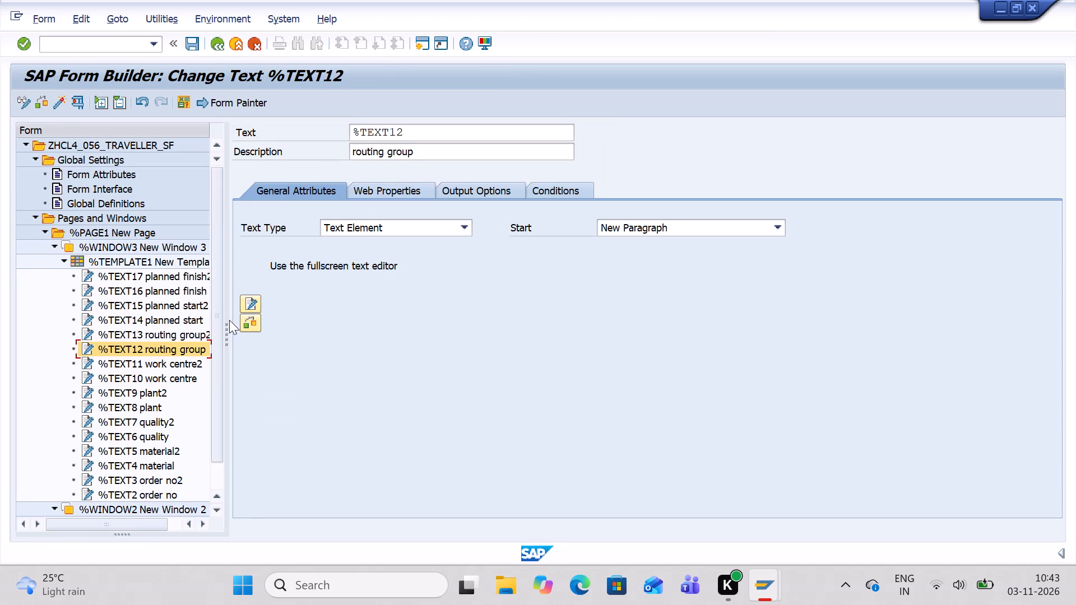
{"action": "left_click", "coordinate": [251, 297]}
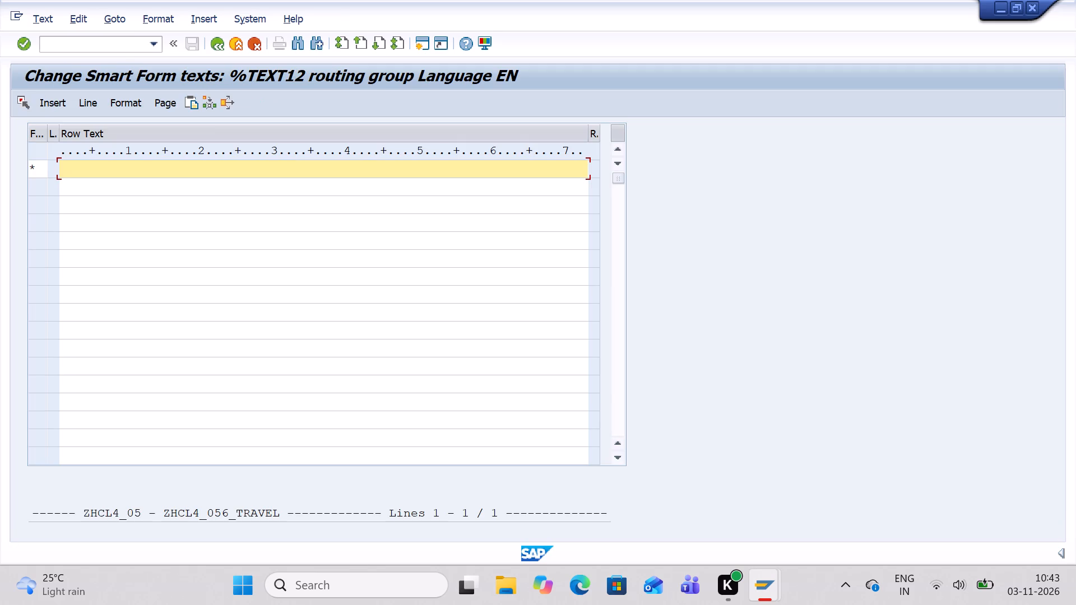
{"action": "left_click", "coordinate": [41, 174]}
{"action": "key", "text": "BackSpace"}
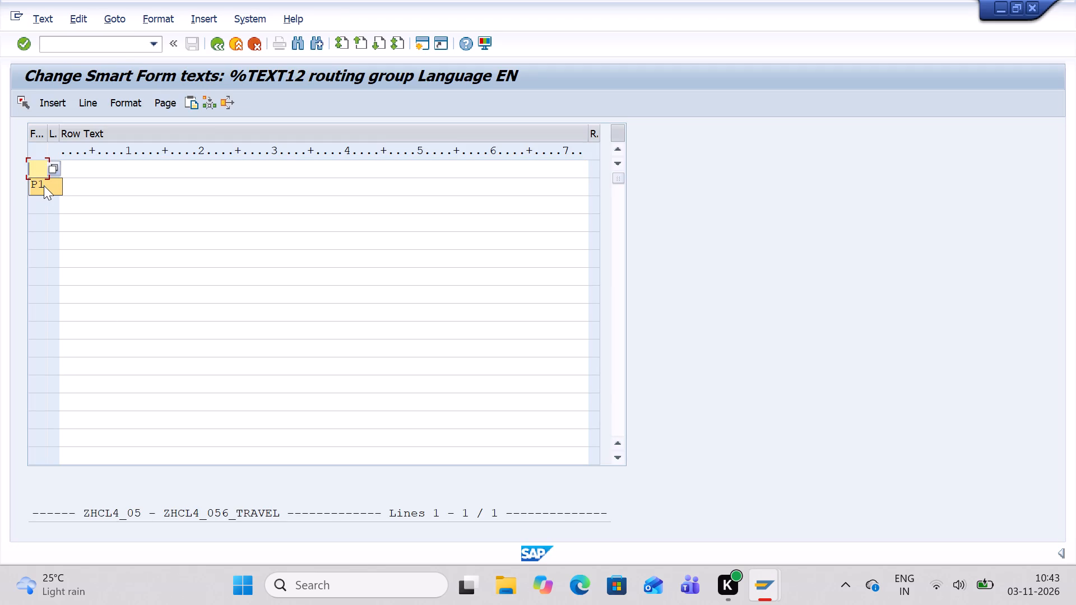
{"action": "left_click", "coordinate": [44, 185]}
Enter "Routing Space" with a four-space indent, followed by seven spaces and a colon, and apply the %TEXT12 text.
{"action": "left_click", "coordinate": [77, 170]}
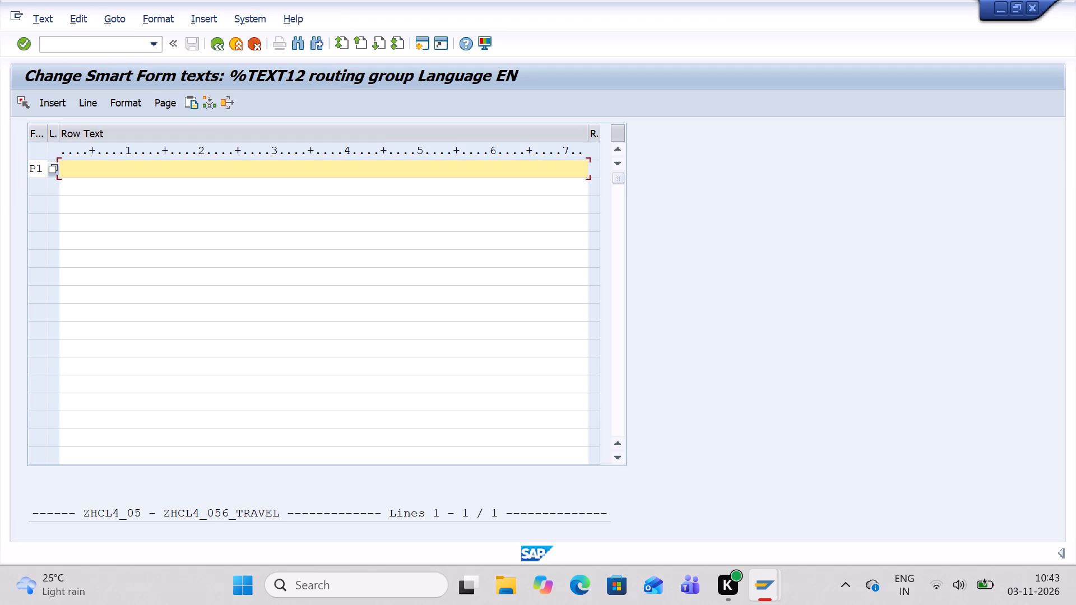
{"action": "key", "text": "space"}
{"action": "key", "text": "space"}
{"action": "key", "text": "space"}
{"action": "key", "text": "space"}
{"action": "type", "text": "Routing"}
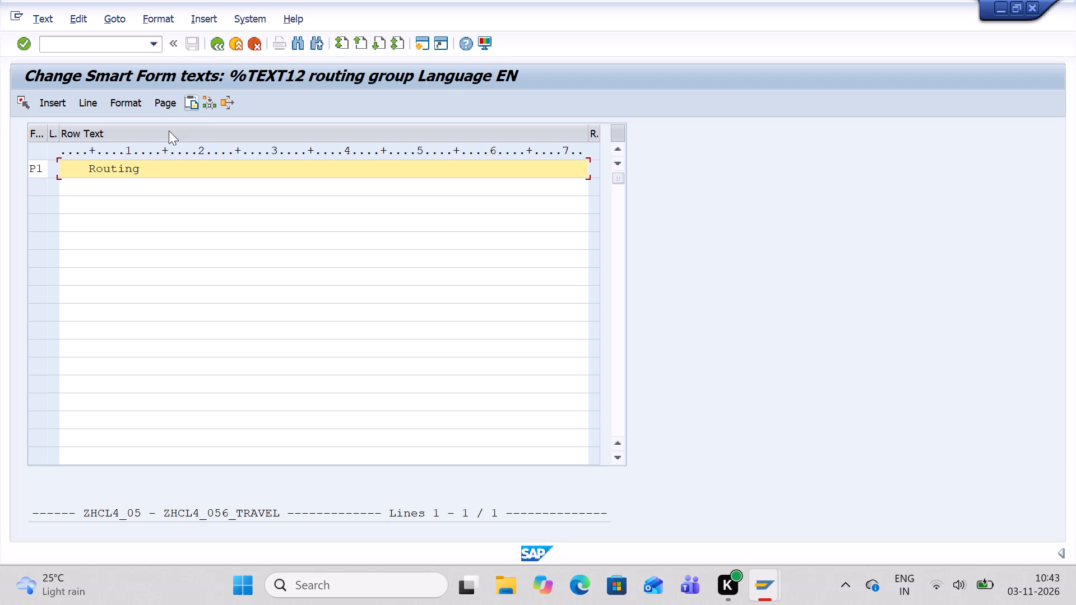
{"action": "key", "text": "space"}
{"action": "key", "text": "shift+s"}
{"action": "type", "text": "pac"}
{"action": "key", "text": "e"}
{"action": "key", "text": "space"}
{"action": "key", "text": "space"}
{"action": "key", "text": "space"}
{"action": "key", "text": "space"}
{"action": "key", "text": "space"}
{"action": "key", "text": "space"}
{"action": "key", "text": "space"}
{"action": "key", "text": "shift+colon"}
{"action": "left_click", "coordinate": [216, 38]}
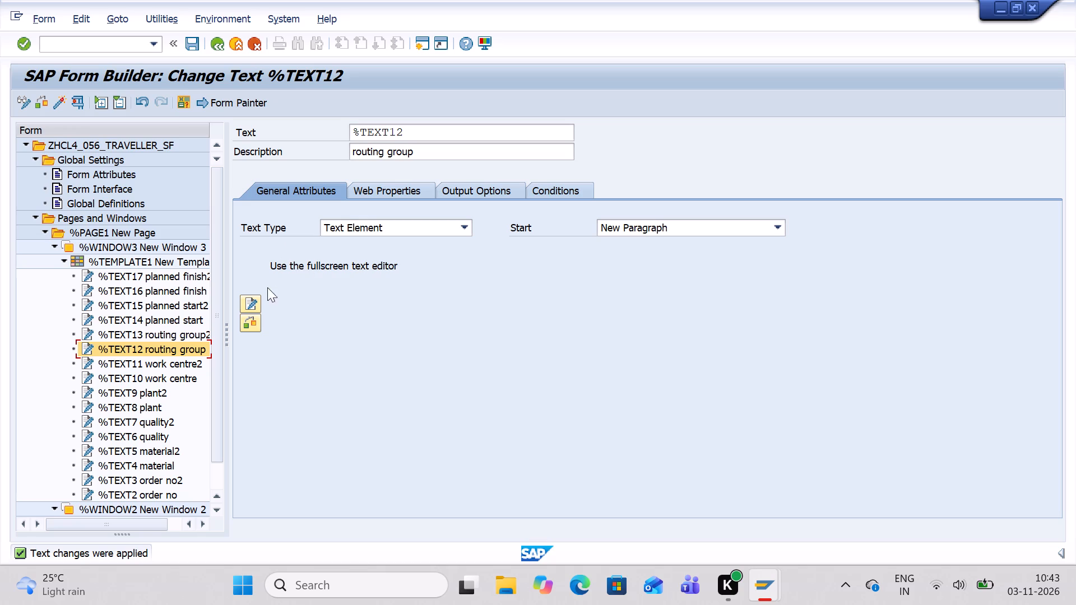
Reopen the %TEXT12 text, replace the word "Space" with "Group" in the routing label, and apply the text.
{"action": "left_click", "coordinate": [252, 306]}
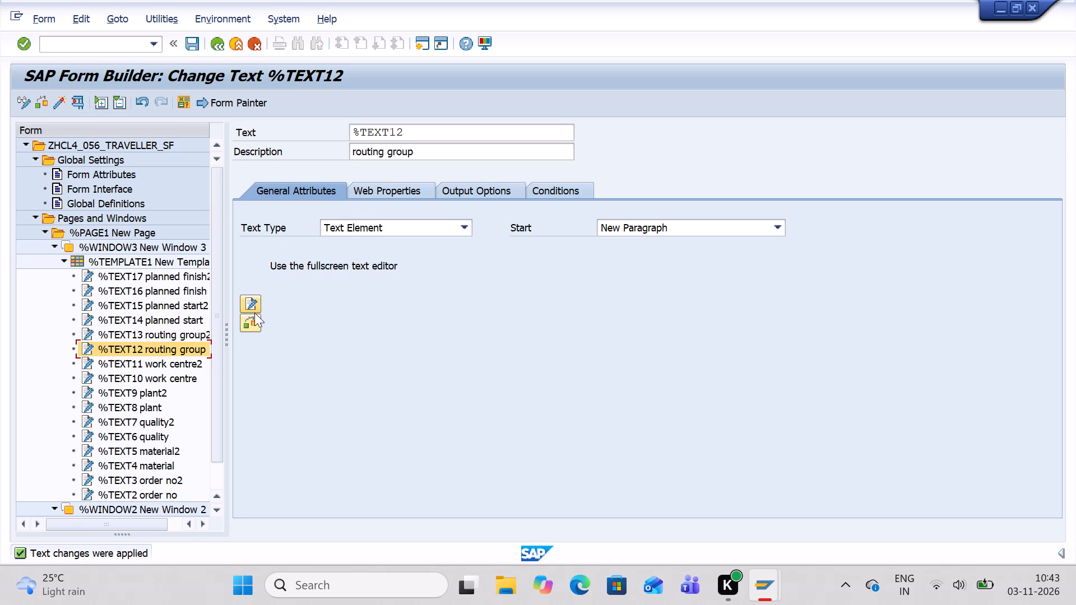
{"action": "left_click", "coordinate": [253, 300]}
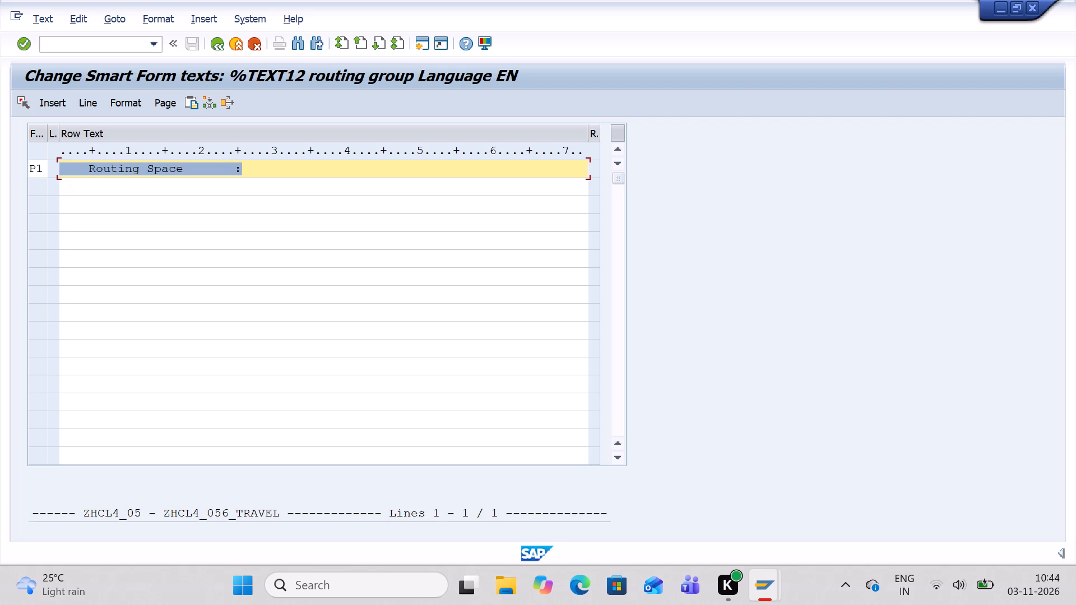
{"action": "left_click", "coordinate": [189, 172]}
{"action": "key", "text": "Left"}
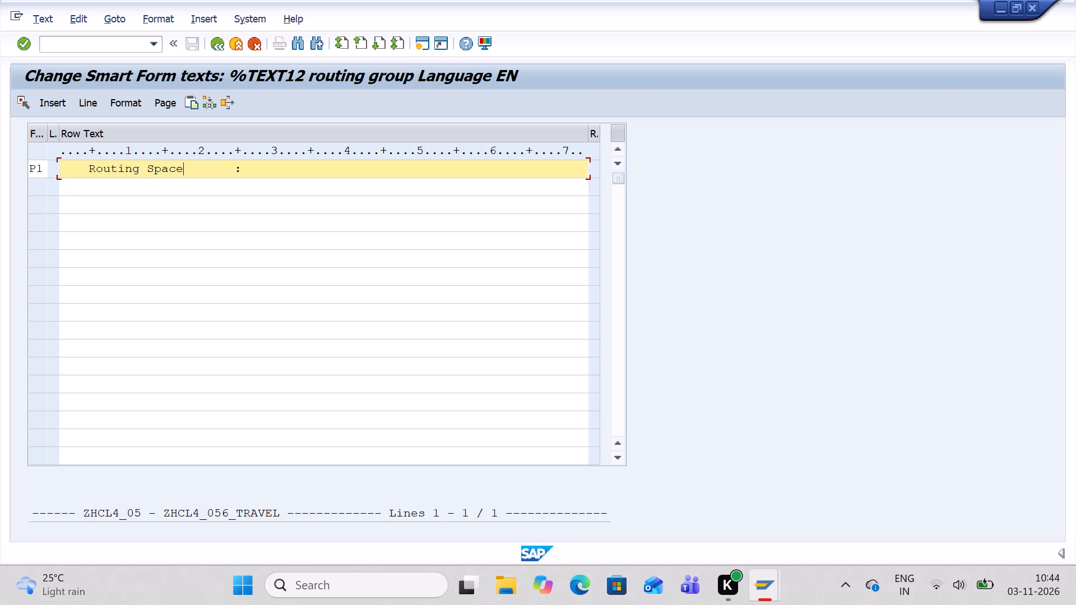
{"action": "key", "text": "Left"}
{"action": "key", "text": "Right"}
{"action": "key", "text": "BackSpace"}
{"action": "key", "text": "BackSpace"}
{"action": "key", "text": "BackSpace"}
{"action": "key", "text": "BackSpace"}
{"action": "key", "text": "BackSpace"}
{"action": "type", "text": "Group"}
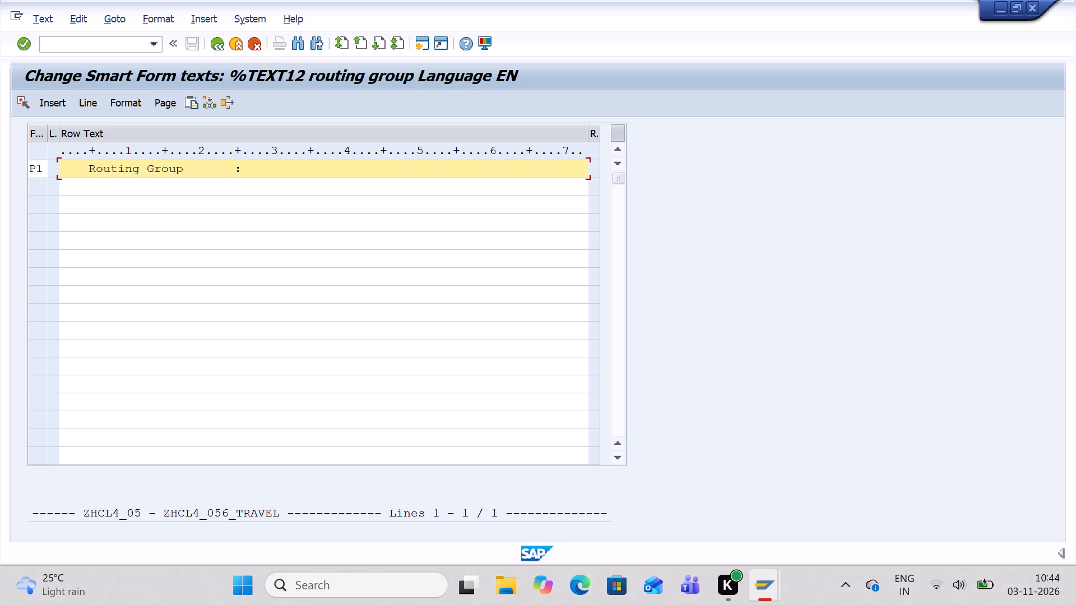
{"action": "left_click", "coordinate": [214, 48]}
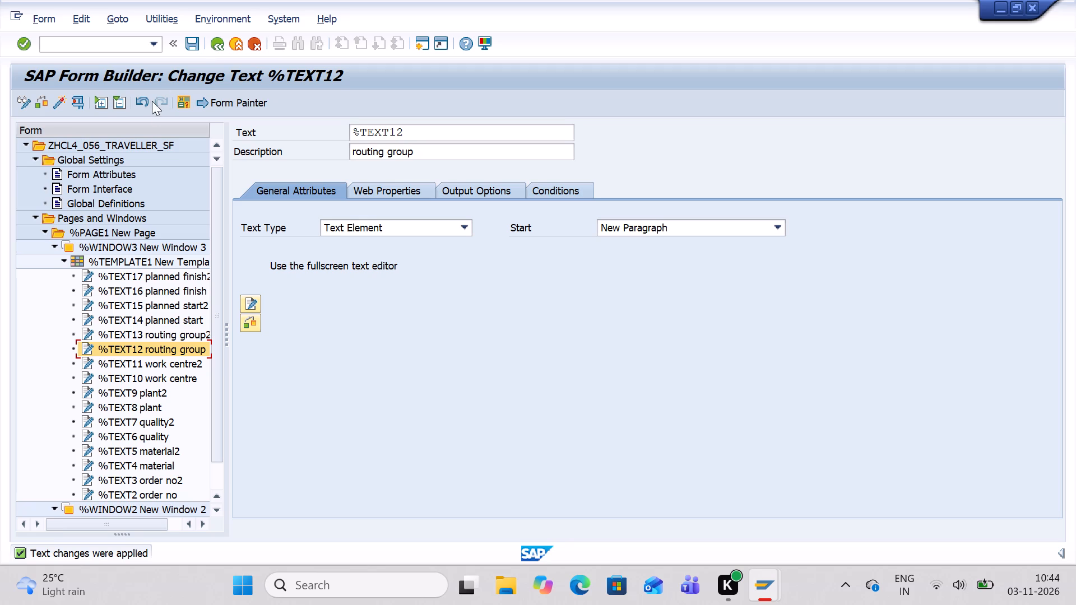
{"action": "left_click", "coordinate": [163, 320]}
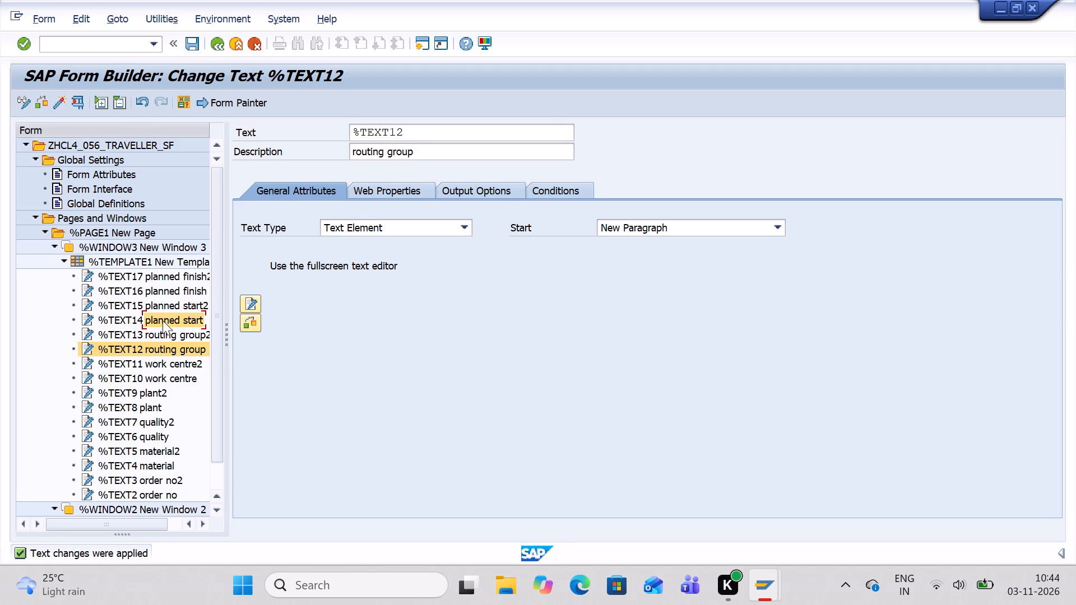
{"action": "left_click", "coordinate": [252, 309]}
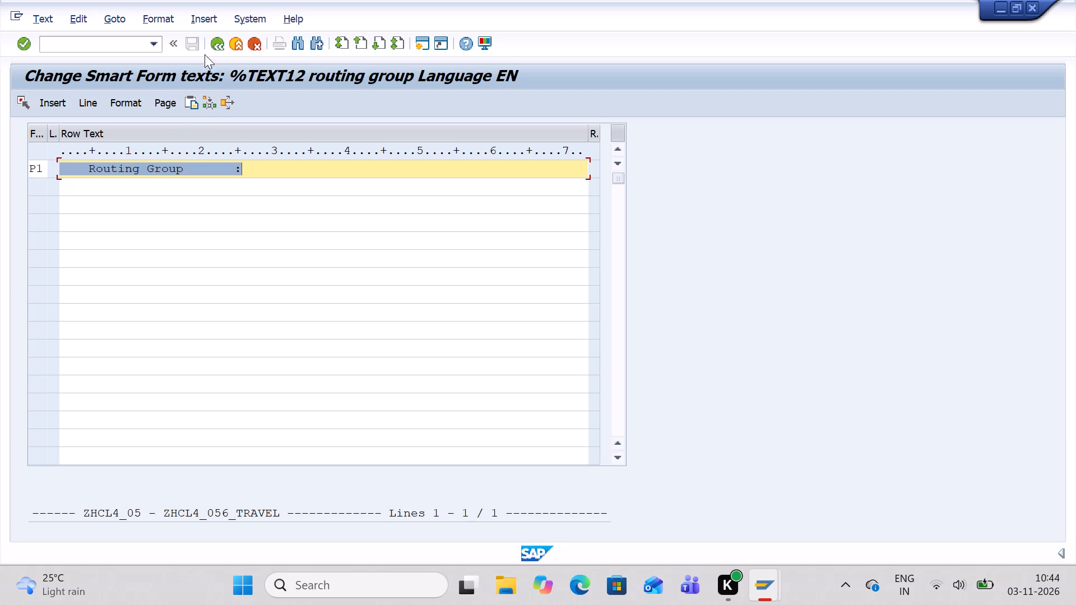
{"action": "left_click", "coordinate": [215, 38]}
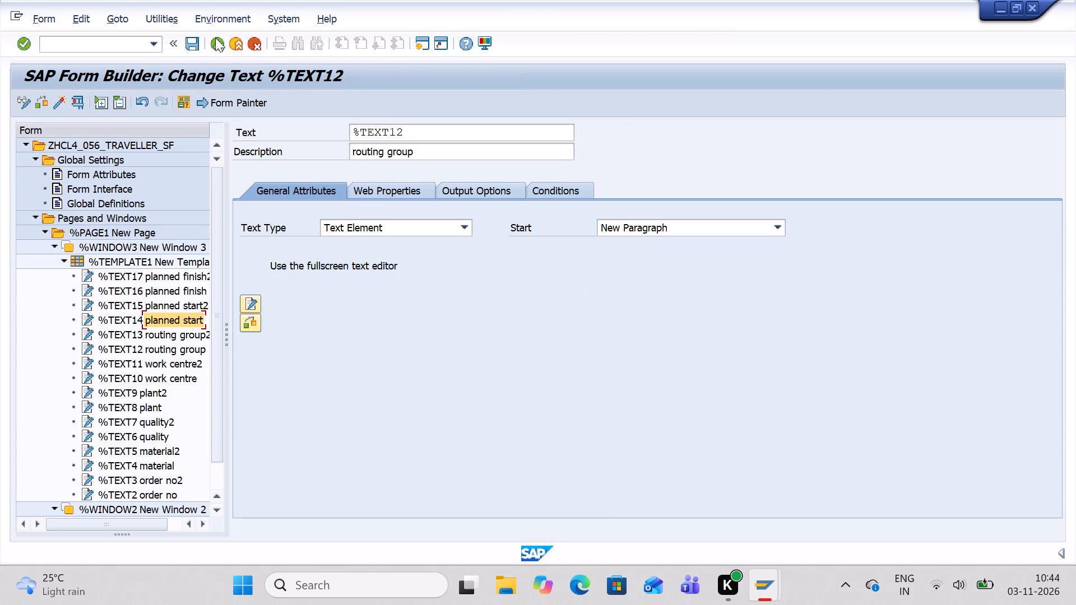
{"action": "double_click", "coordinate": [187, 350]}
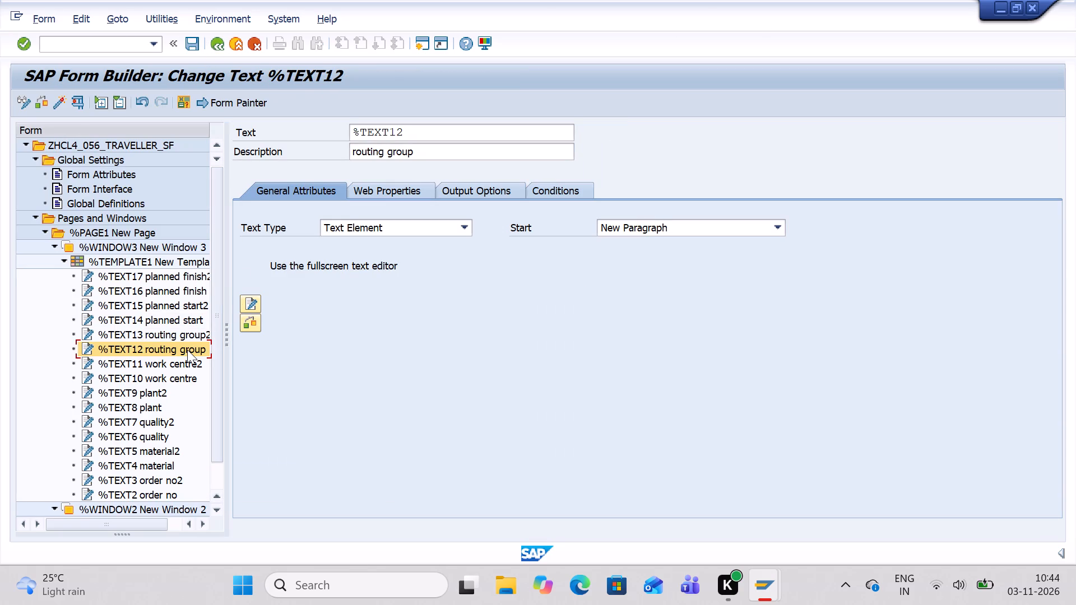
Check the %TEXT12 routing group text in the full text editor and return to the form.
{"action": "double_click", "coordinate": [187, 350]}
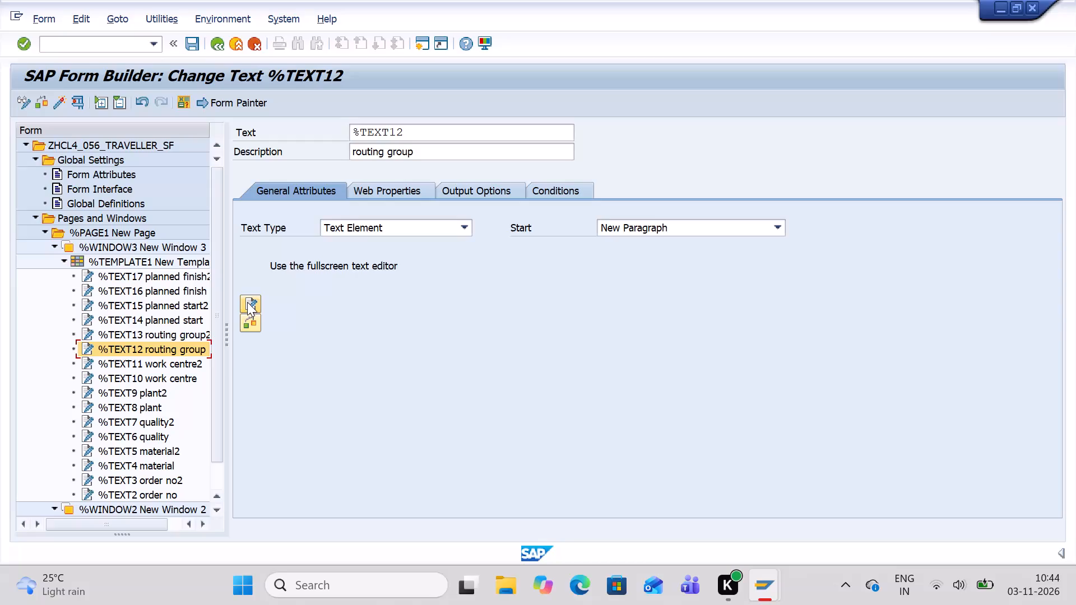
{"action": "left_click", "coordinate": [249, 301]}
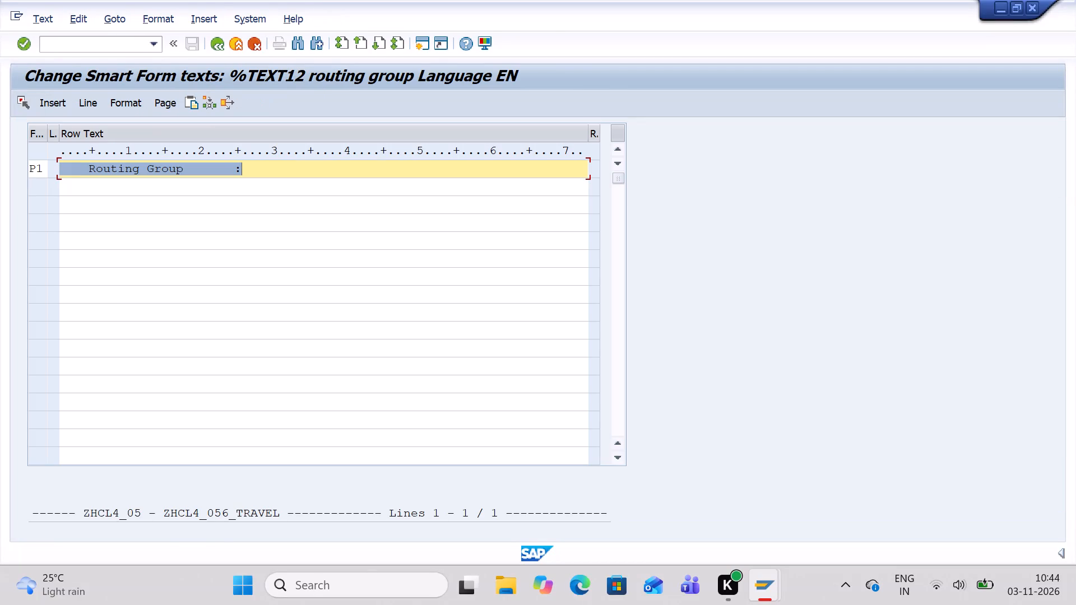
{"action": "left_click", "coordinate": [222, 45]}
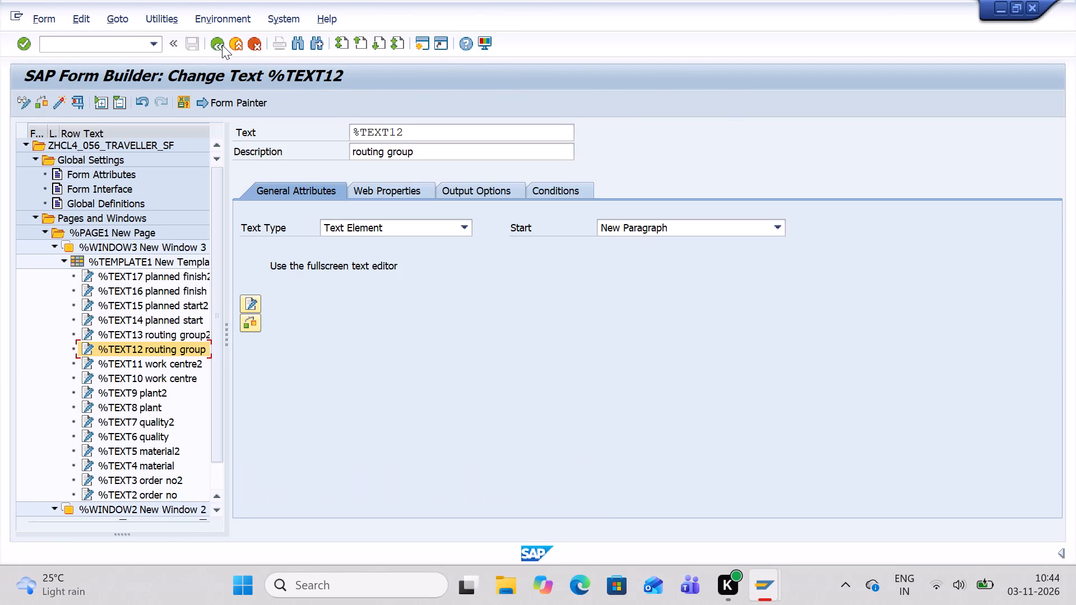
Open the text of the %TEXT14 planned start node in the full text editor and set its paragraph format to P1.
{"action": "double_click", "coordinate": [185, 323]}
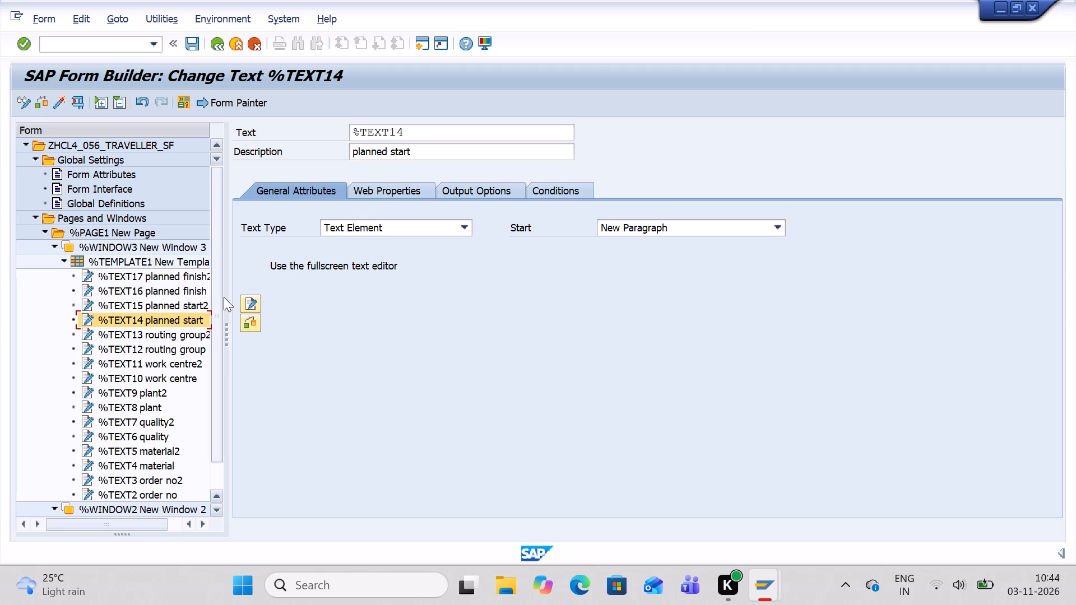
{"action": "left_click", "coordinate": [252, 297]}
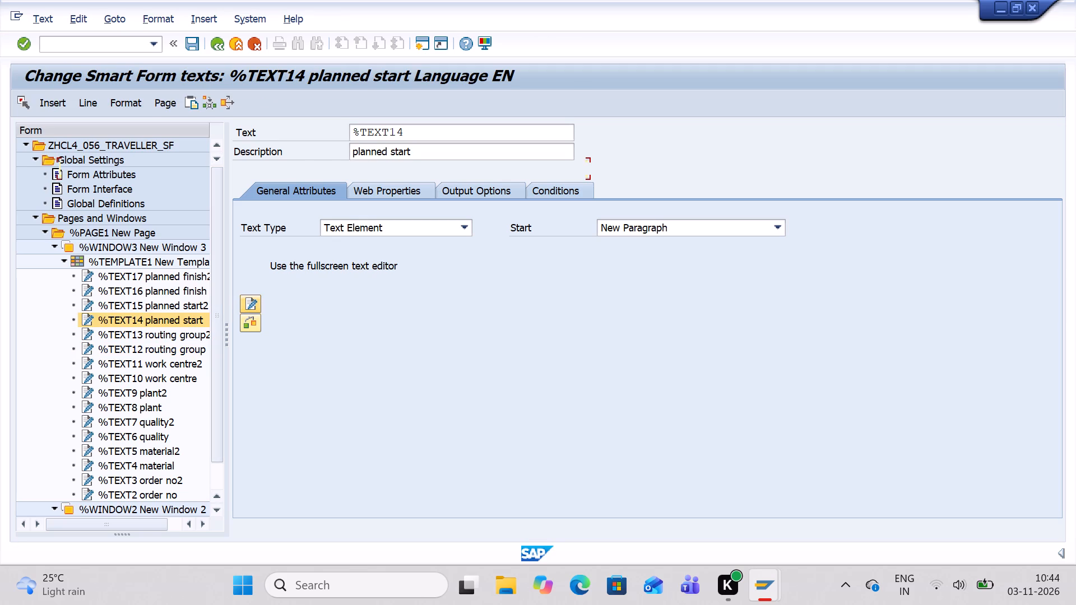
{"action": "left_click", "coordinate": [38, 169]}
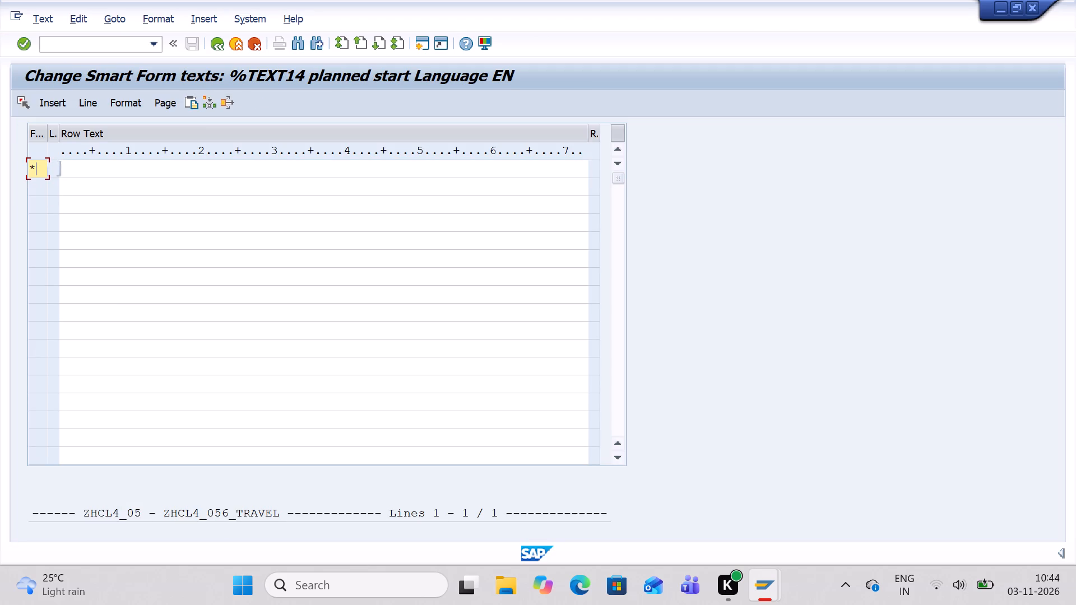
{"action": "key", "text": "BackSpace"}
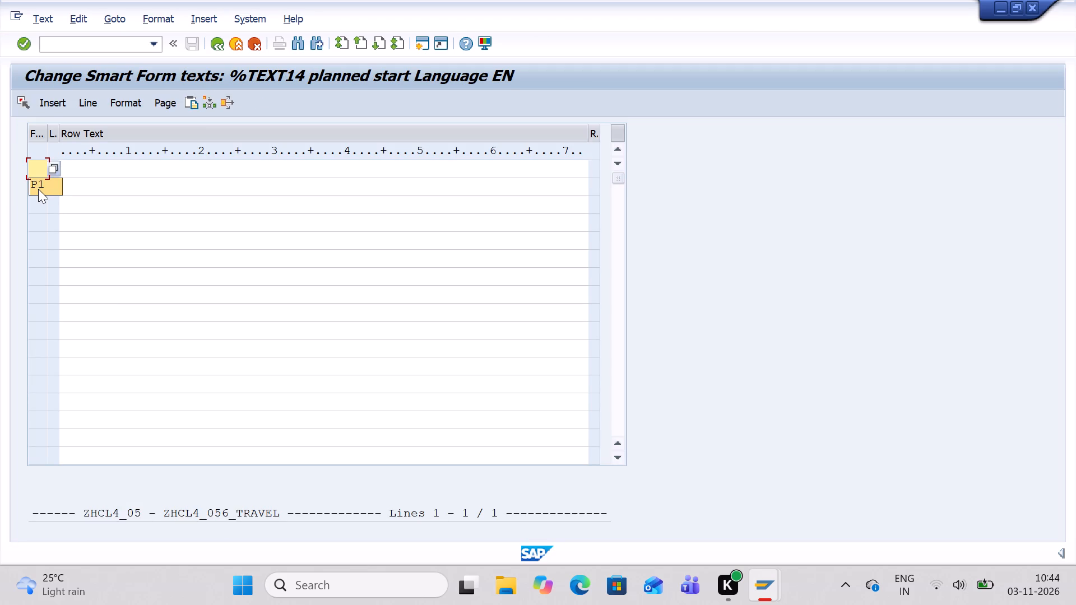
{"action": "left_click", "coordinate": [38, 189]}
Enter "Planned Start" with a four-space indent, followed by nine spaces and a colon, and return to the form from the %TEXT14 text.
{"action": "left_click", "coordinate": [84, 167]}
{"action": "key", "text": "space"}
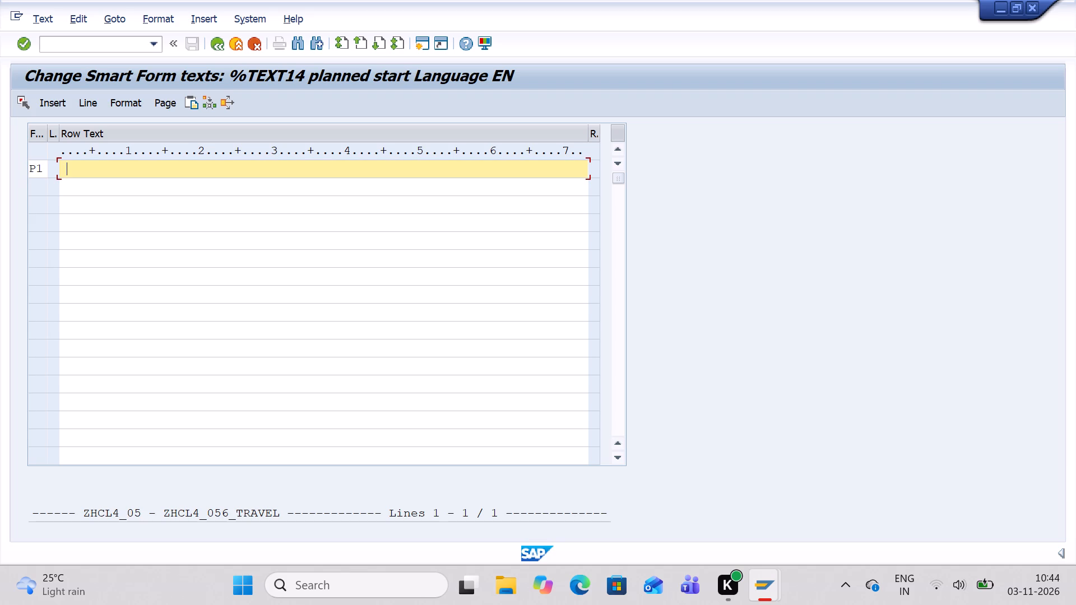
{"action": "key", "text": "space"}
{"action": "key", "text": "space"}
{"action": "key", "text": "space"}
{"action": "type", "text": "Planned"}
{"action": "key", "text": "space"}
{"action": "type", "text": "Star"}
{"action": "key", "text": "t"}
{"action": "key", "text": "space"}
{"action": "key", "text": "space"}
{"action": "key", "text": "space"}
{"action": "key", "text": "space"}
{"action": "key", "text": "space"}
{"action": "key", "text": "space"}
{"action": "key", "text": "space"}
{"action": "key", "text": "space"}
{"action": "key", "text": "space"}
{"action": "key", "text": "shift+colon"}
{"action": "left_click", "coordinate": [210, 39]}
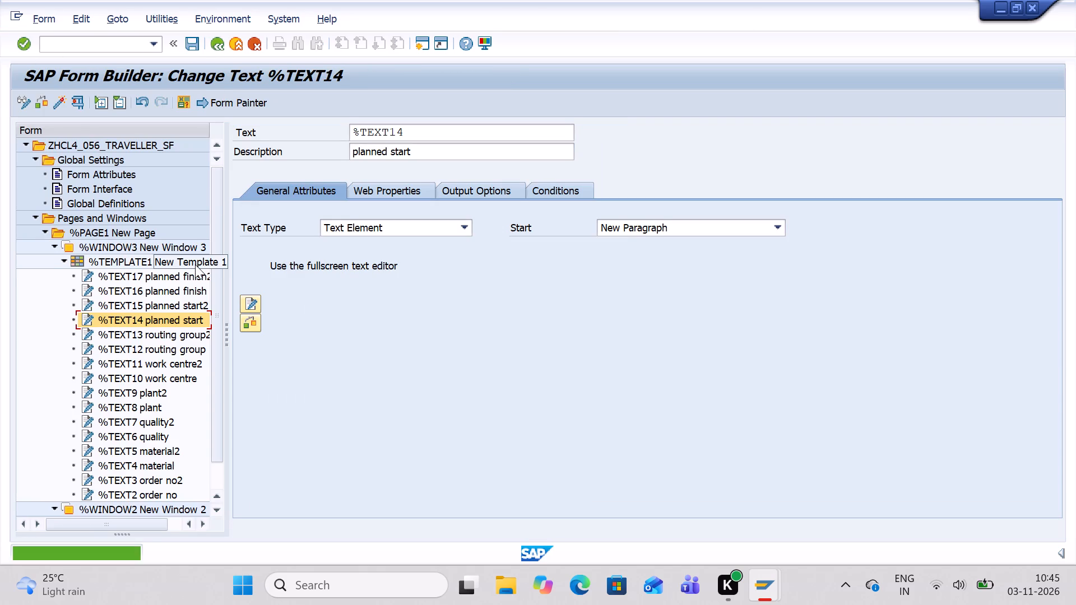
Check the texts of the %TEXT15 planned start2 and %TEXT13 routing group2 nodes in the full text editor, returning to the form each time.
{"action": "double_click", "coordinate": [174, 300]}
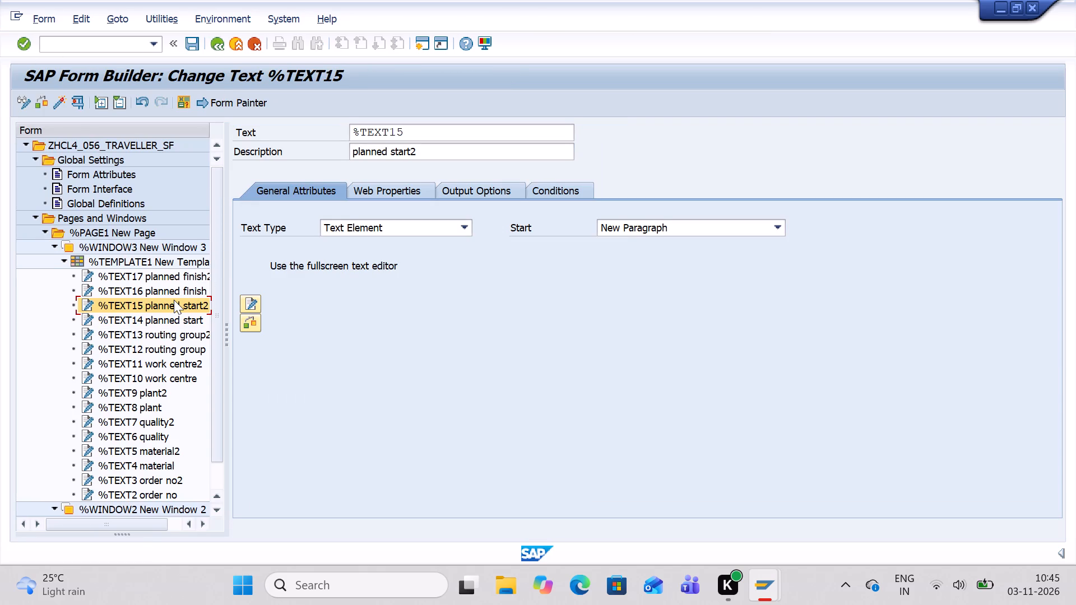
{"action": "left_click", "coordinate": [250, 308]}
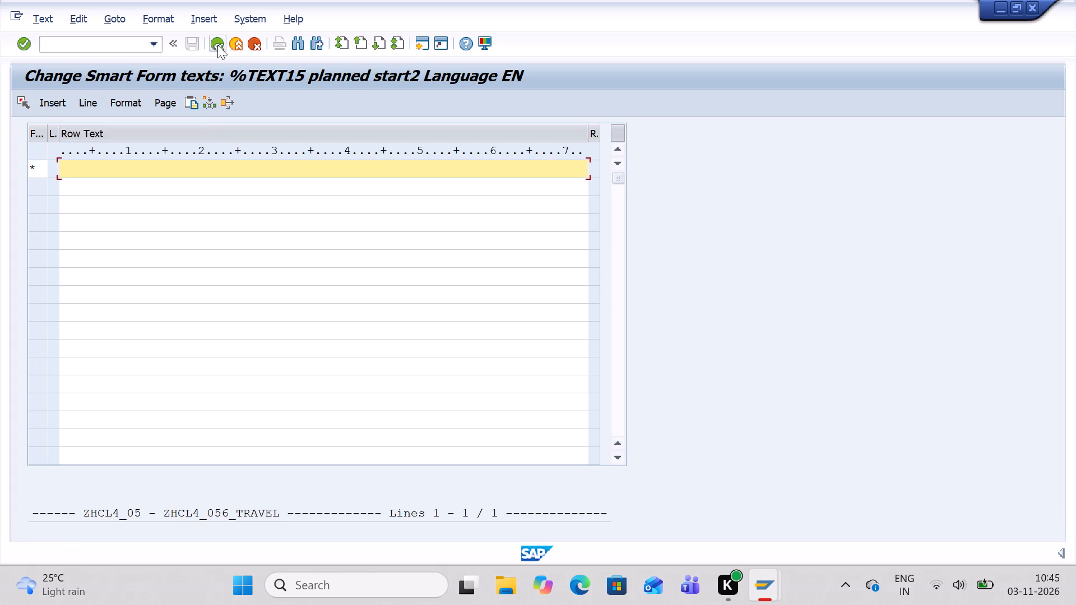
{"action": "left_click", "coordinate": [217, 45]}
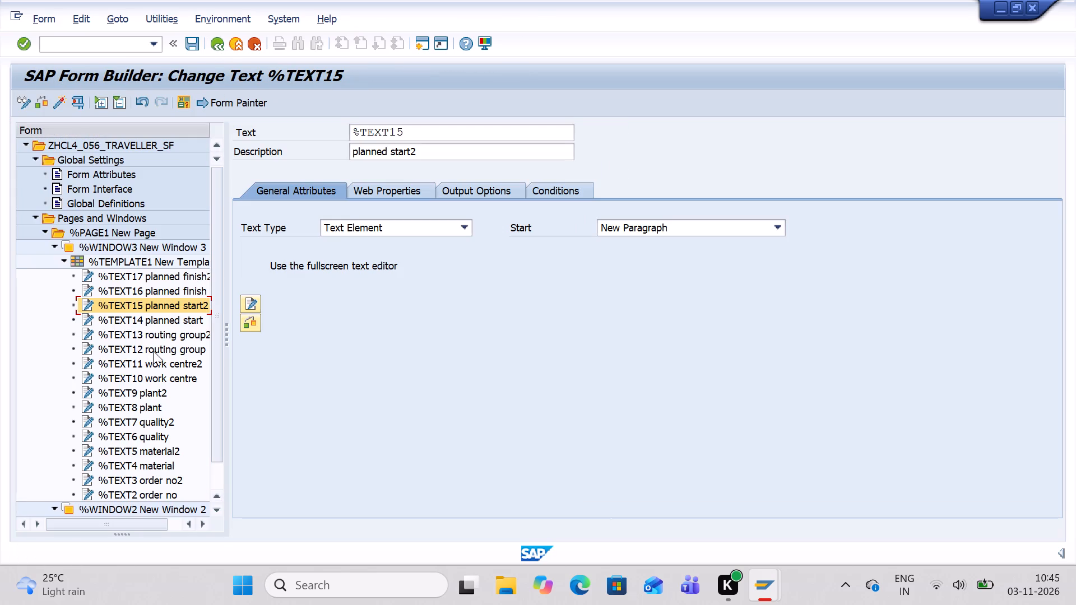
{"action": "double_click", "coordinate": [164, 334]}
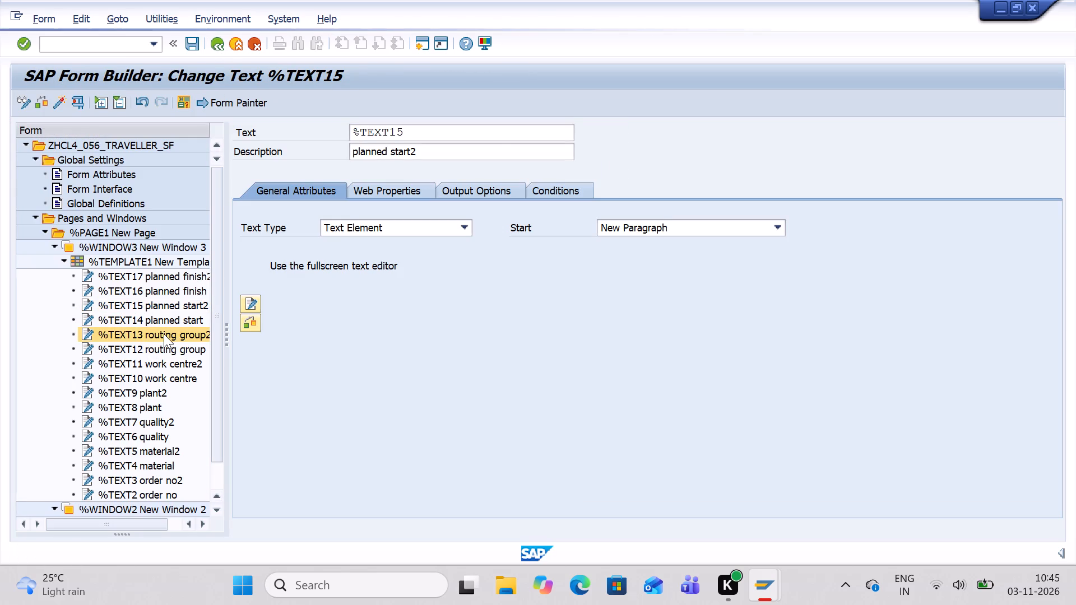
{"action": "left_click", "coordinate": [245, 300]}
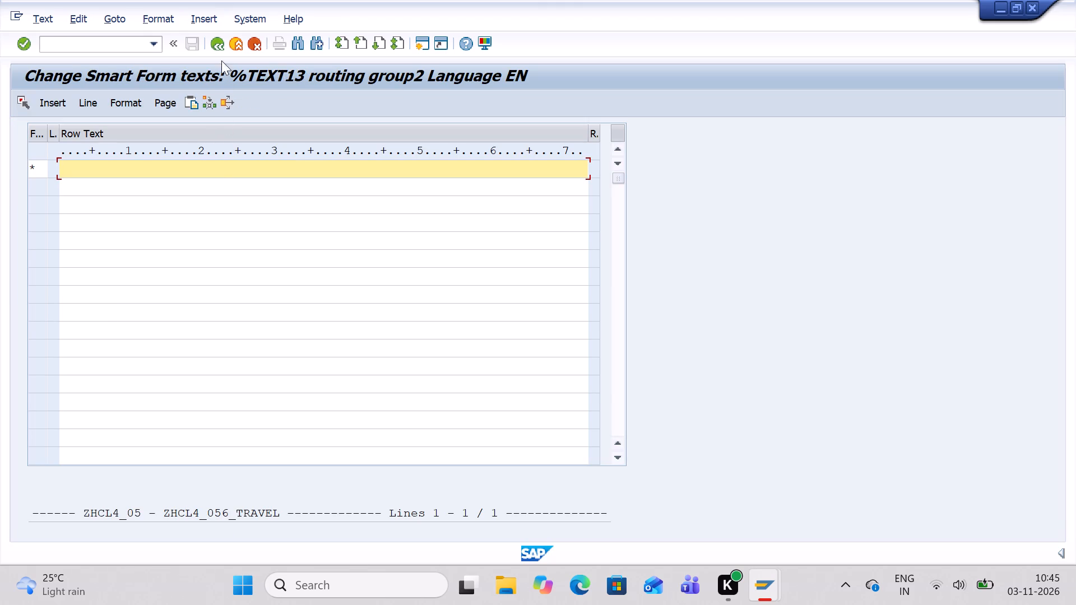
{"action": "left_click", "coordinate": [220, 41]}
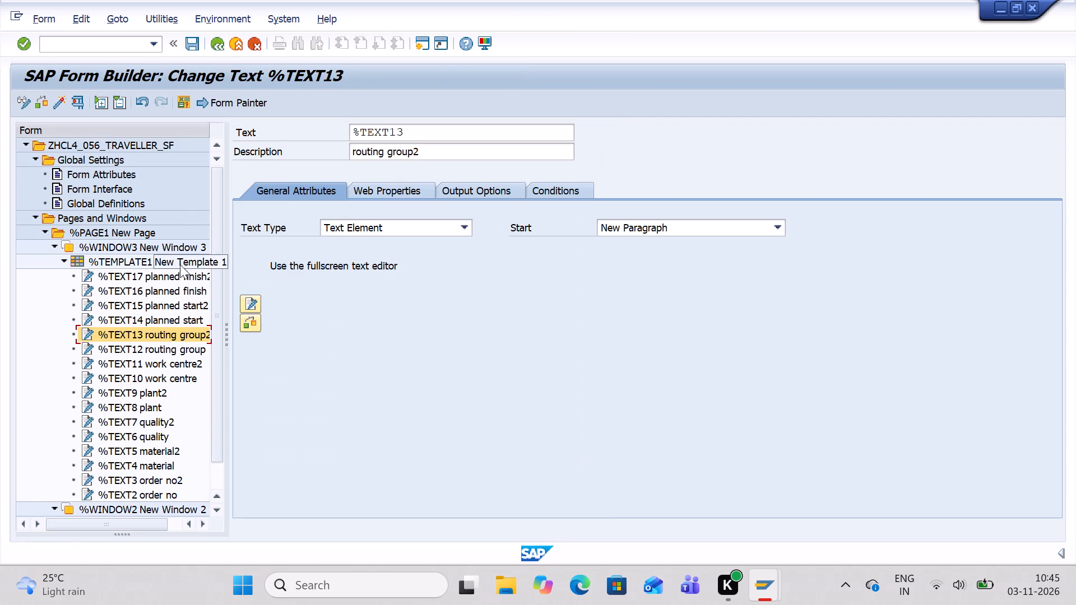
Open the text of the %TEXT16 planned finish node in the full text editor and set its paragraph format to P1.
{"action": "double_click", "coordinate": [163, 289]}
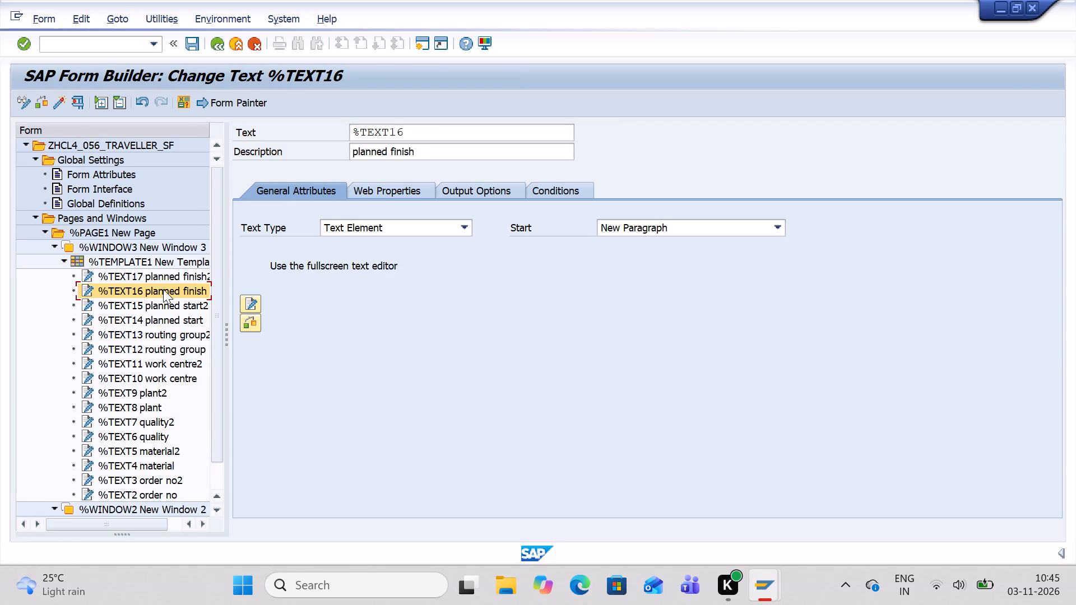
{"action": "left_click", "coordinate": [255, 297]}
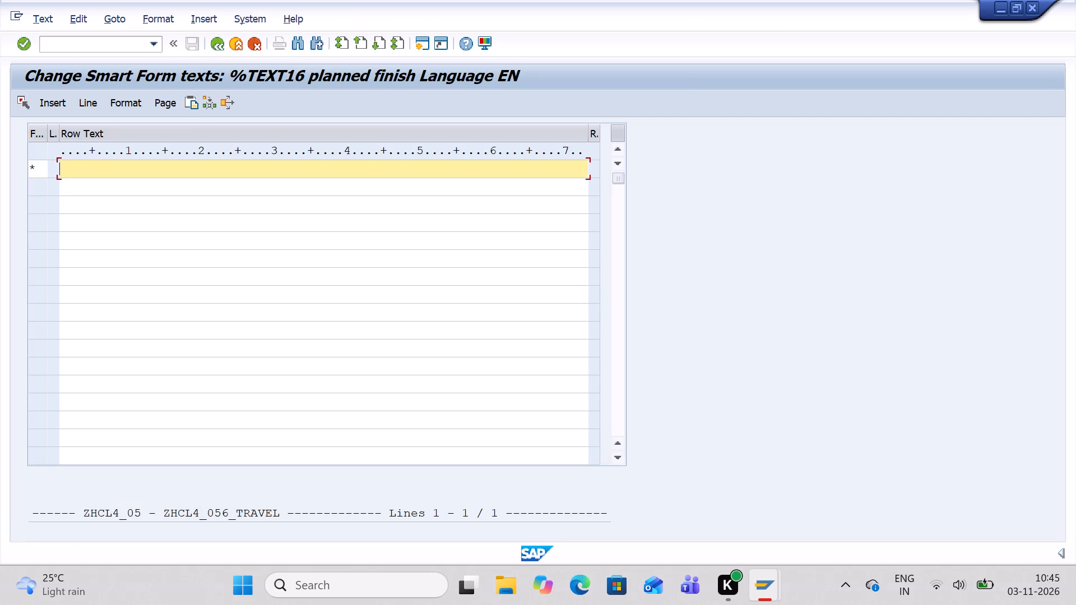
{"action": "left_click", "coordinate": [37, 163]}
{"action": "key", "text": "BackSpace"}
{"action": "key", "text": "p"}
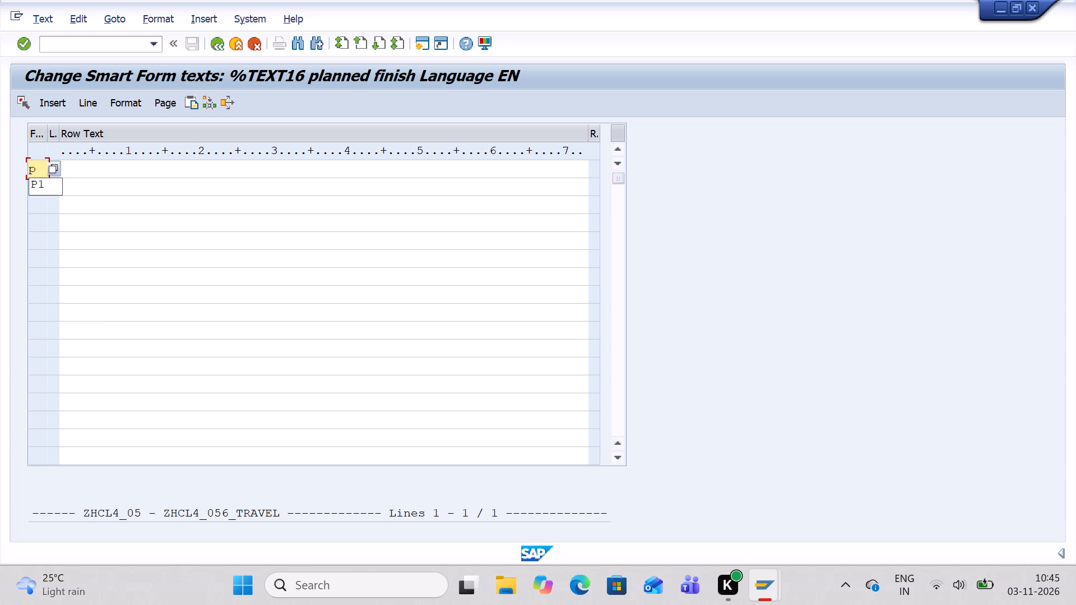
{"action": "left_click", "coordinate": [35, 189]}
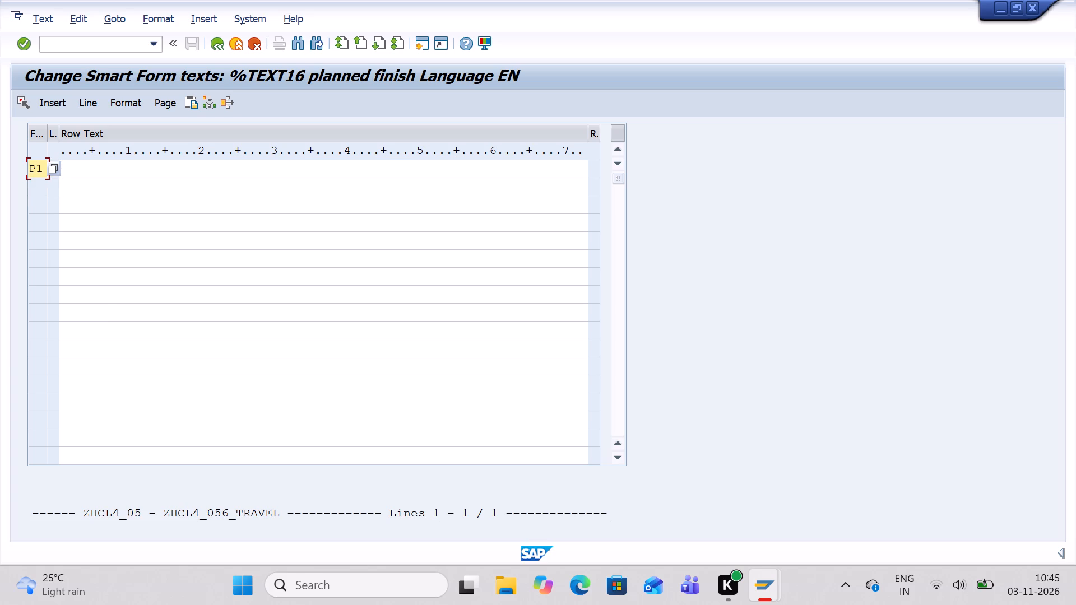
Enter "Planned Finish" with a four-space indent, followed by ten spaces and a colon, and return to the form from the %TEXT16 text.
{"action": "left_click", "coordinate": [86, 163]}
{"action": "key", "text": "space"}
{"action": "key", "text": "space"}
{"action": "key", "text": "space"}
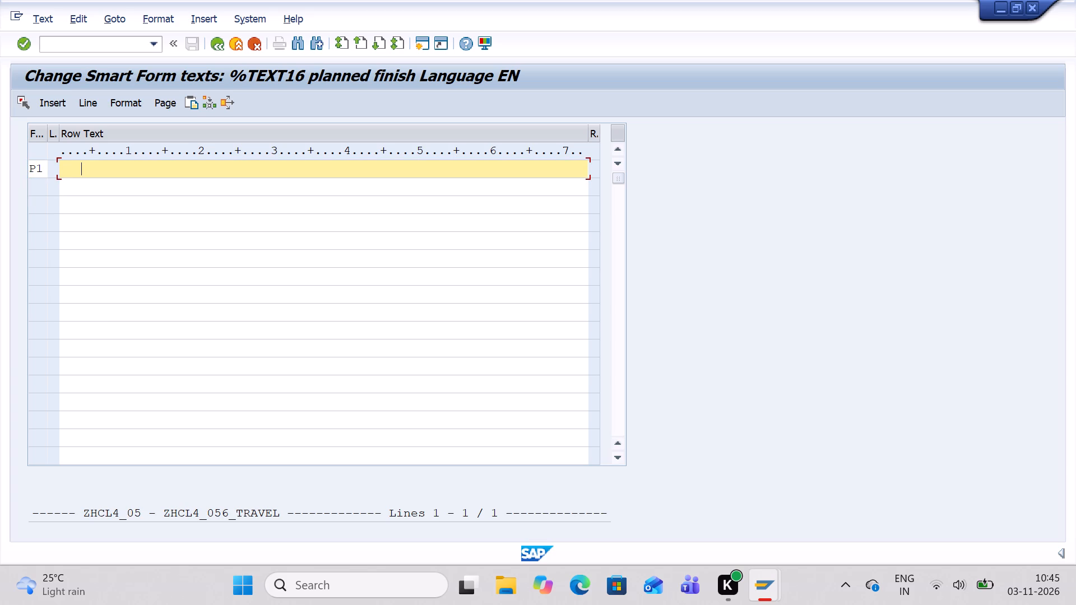
{"action": "key", "text": "space"}
{"action": "type", "text": "Planned"}
{"action": "key", "text": "space"}
{"action": "key", "text": "shift+f"}
{"action": "type", "text": "inish"}
{"action": "key", "text": "space"}
{"action": "key", "text": "space"}
{"action": "key", "text": "space"}
{"action": "key", "text": "space"}
{"action": "key", "text": "space"}
{"action": "key", "text": "space"}
{"action": "key", "text": "space"}
{"action": "key", "text": "space"}
{"action": "key", "text": "space"}
{"action": "key", "text": "space"}
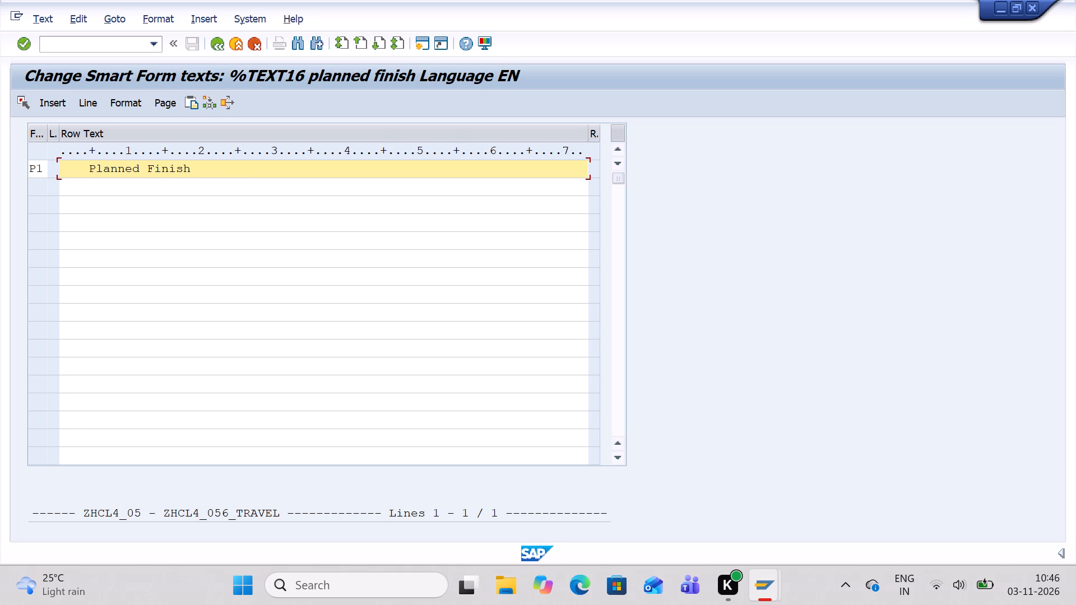
{"action": "key", "text": "shift+colon"}
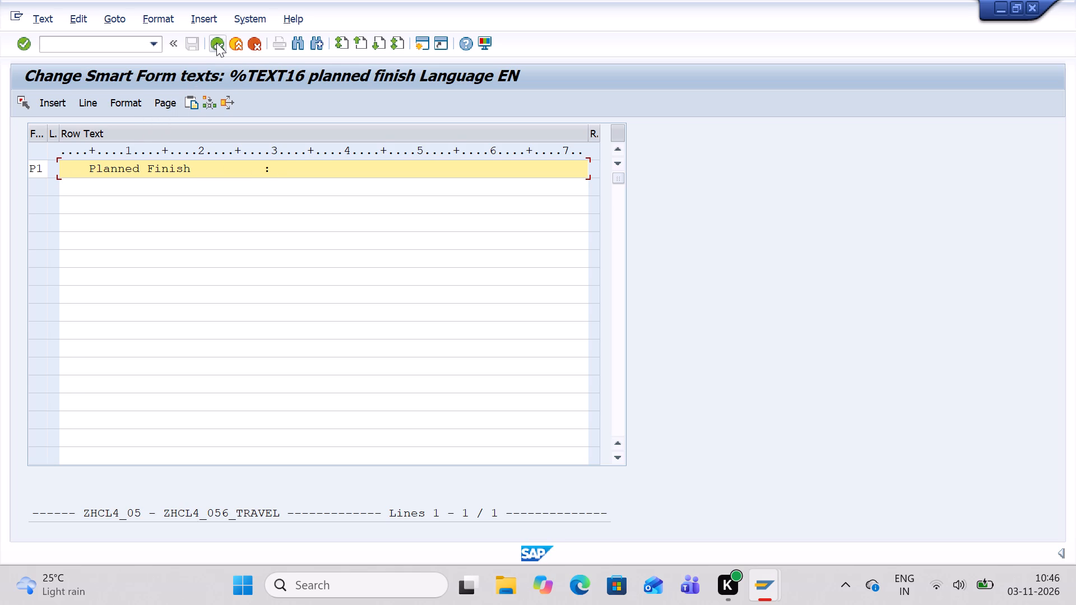
{"action": "left_click", "coordinate": [216, 43]}
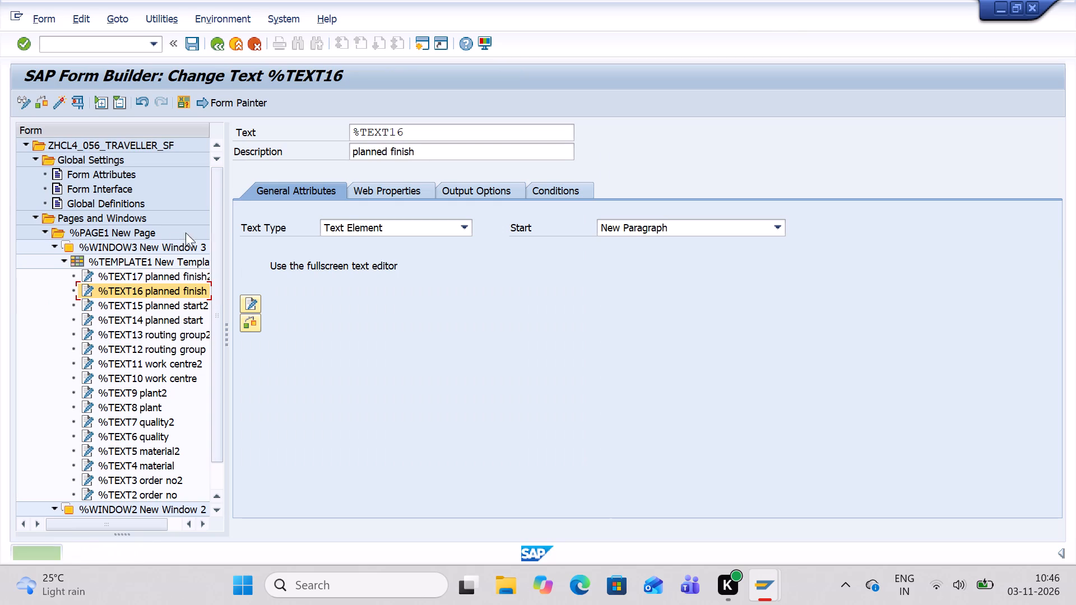
Save the Smart Form ZHCL4_056_TRAVELLER_SF.
{"action": "left_click", "coordinate": [196, 45]}
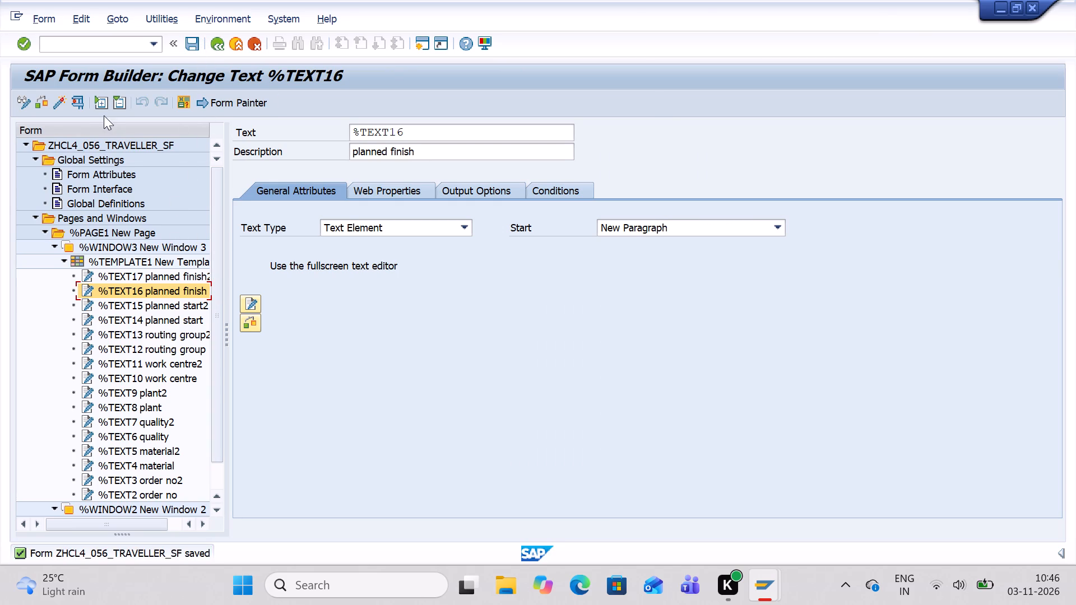
Test the form's function module /1BCDWB/SF00001146, view the print preview with output device LOCL, and return to the form.
{"action": "left_click", "coordinate": [75, 104]}
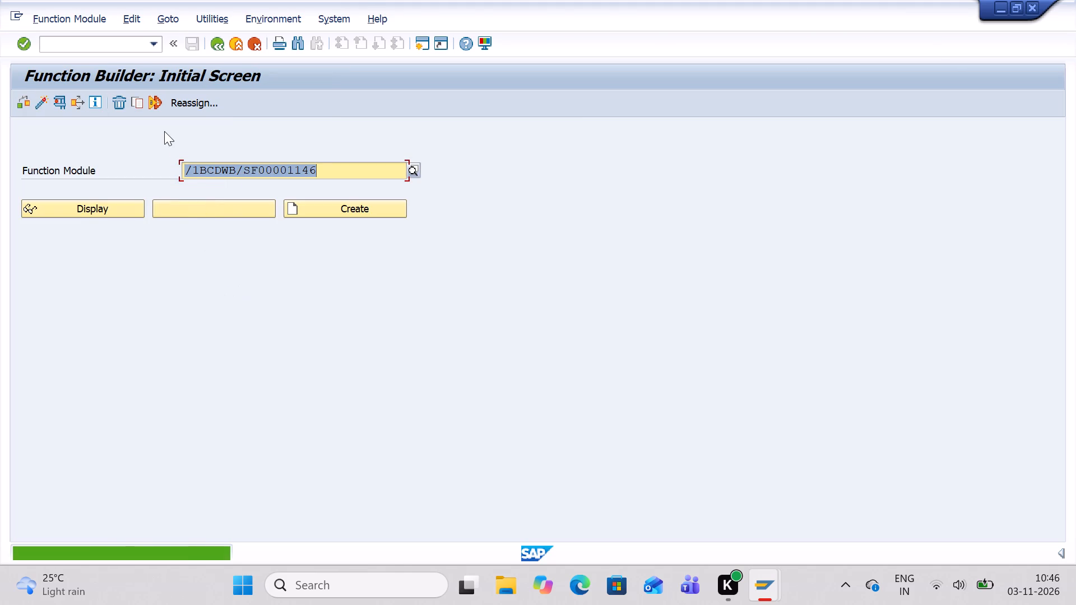
{"action": "left_click", "coordinate": [59, 104]}
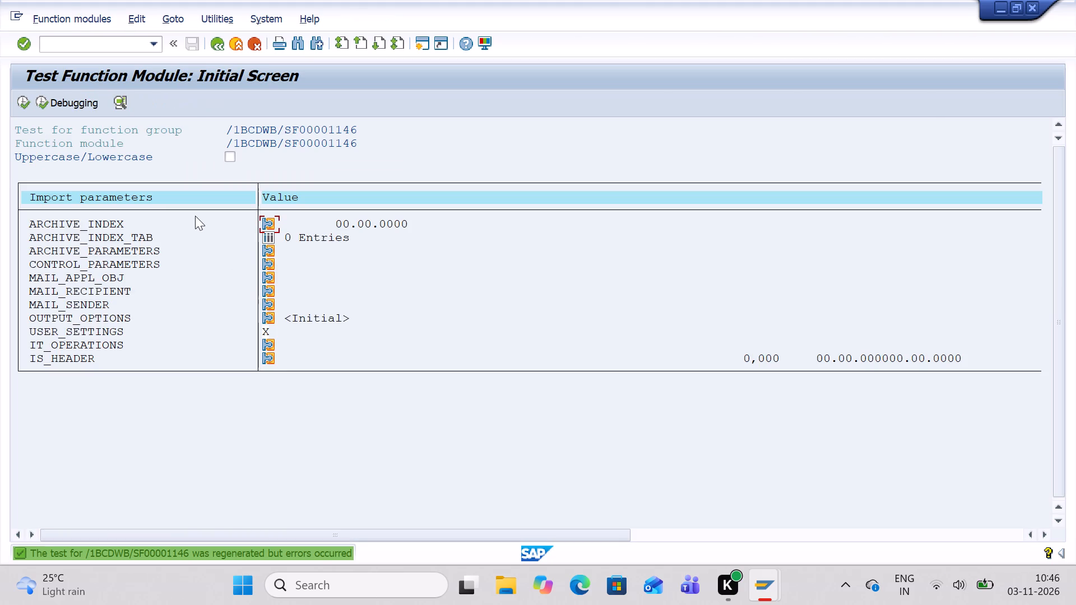
{"action": "left_click", "coordinate": [22, 100]}
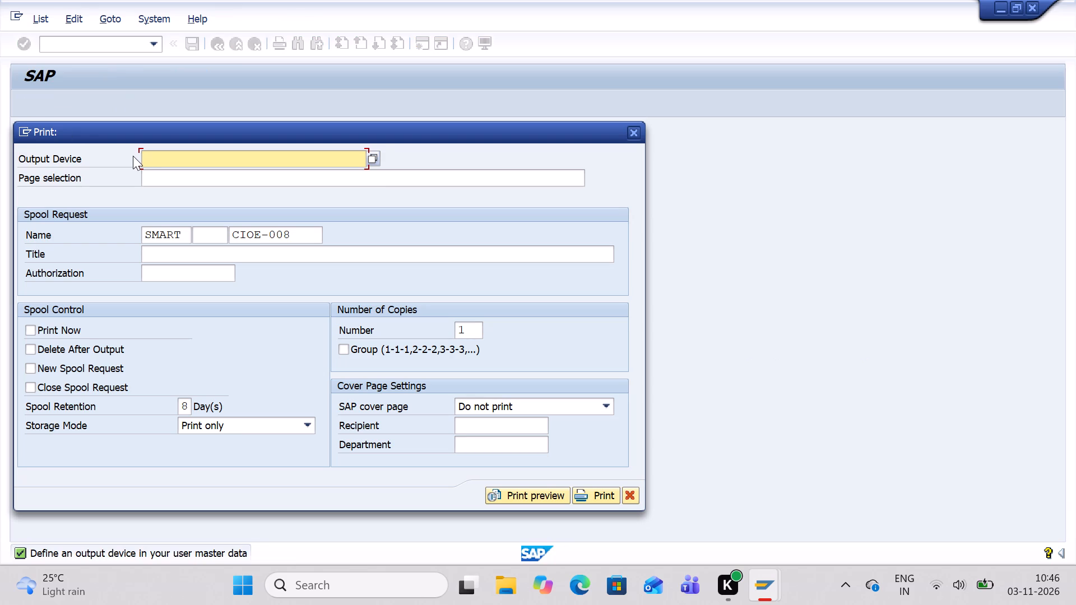
{"action": "key", "text": "l"}
{"action": "key", "text": "Up"}
{"action": "key", "text": "Return"}
{"action": "left_click", "coordinate": [534, 490]}
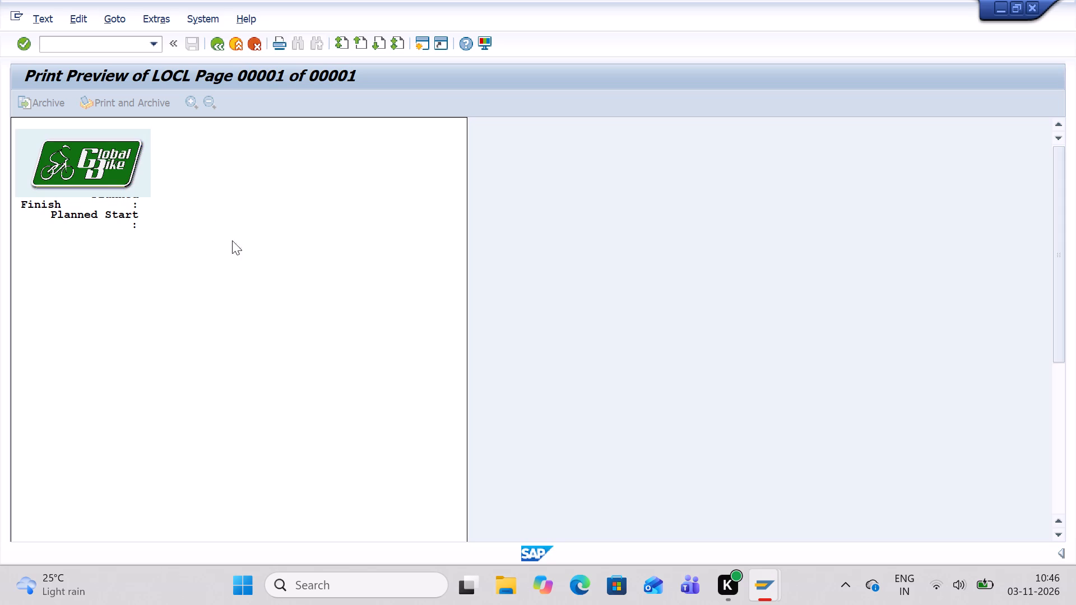
{"action": "left_click", "coordinate": [215, 41]}
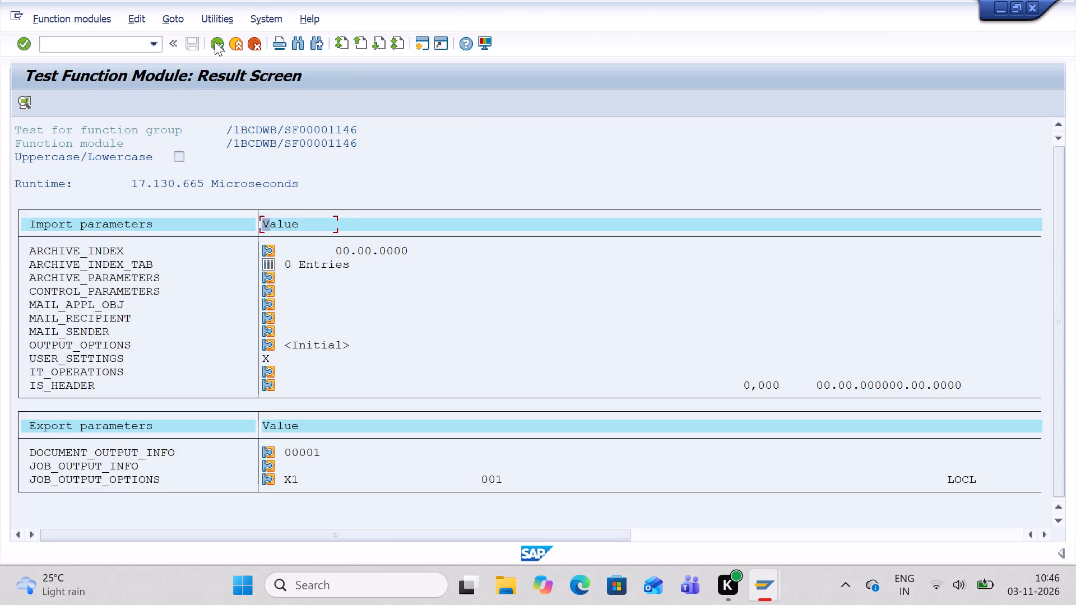
{"action": "left_click", "coordinate": [217, 45]}
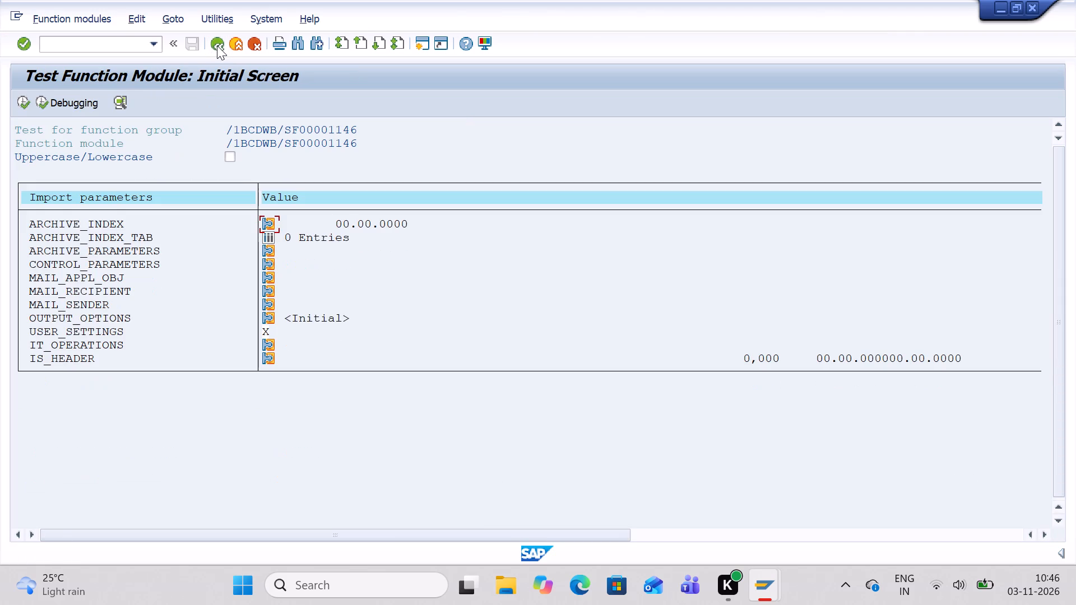
{"action": "left_click", "coordinate": [217, 45]}
{"action": "left_click", "coordinate": [217, 45]}
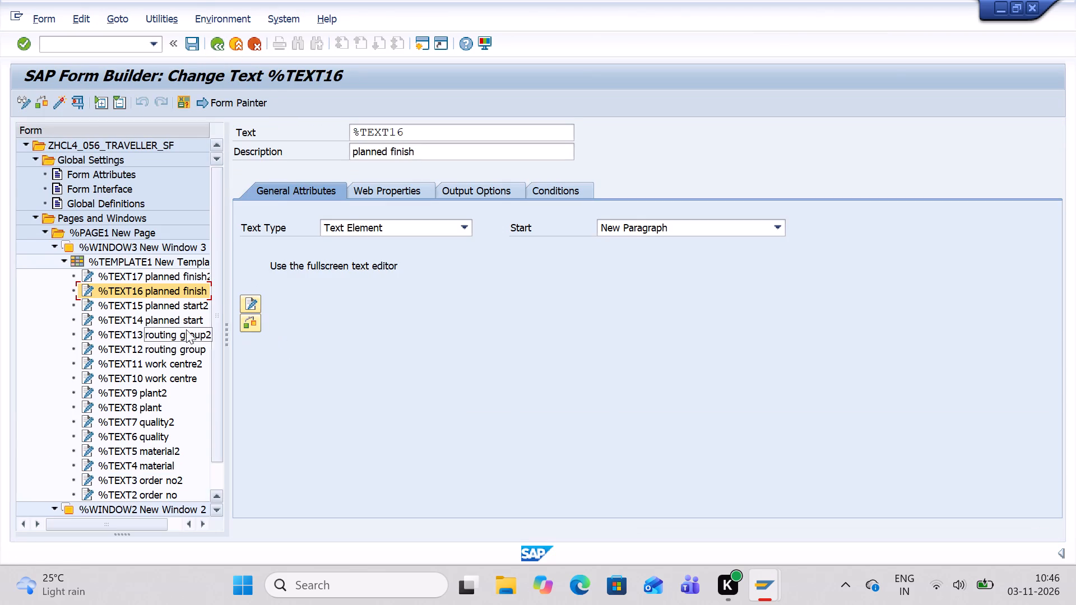
Remove the leading spaces before "Order NO" in the full-screen text of %TEXT2 order no and return to the form.
{"action": "scroll", "coordinate": [155, 365], "scroll_direction": "down", "scroll_amount": 3}
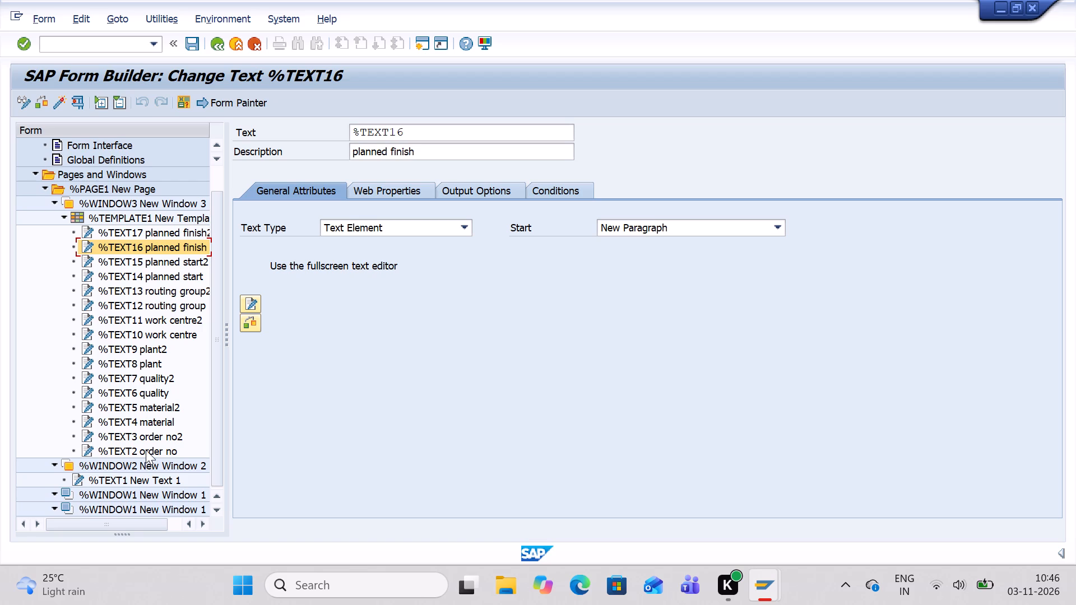
{"action": "double_click", "coordinate": [146, 450]}
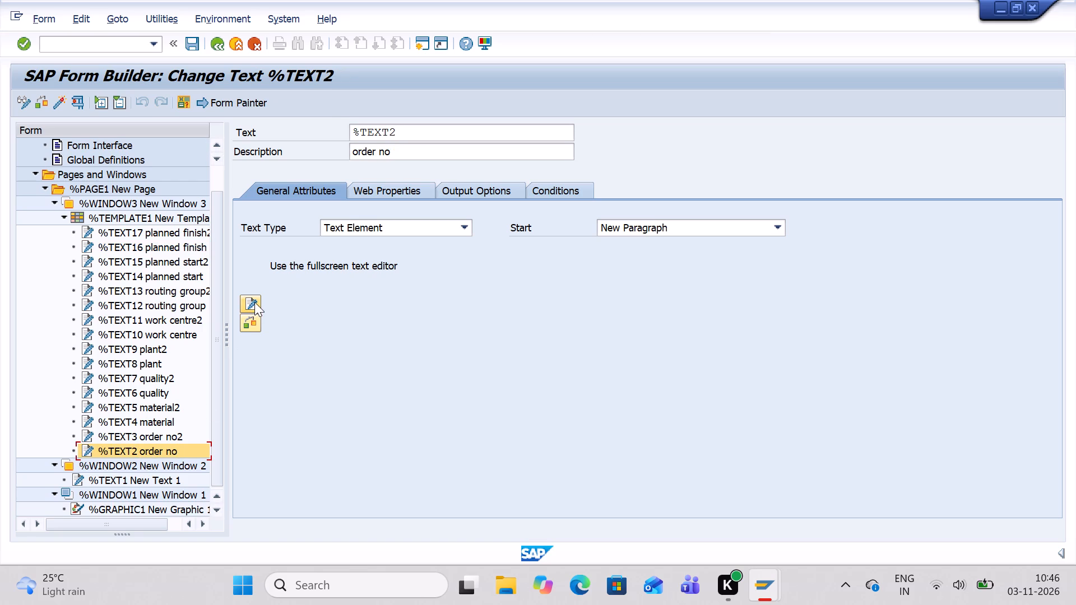
{"action": "left_click", "coordinate": [254, 302]}
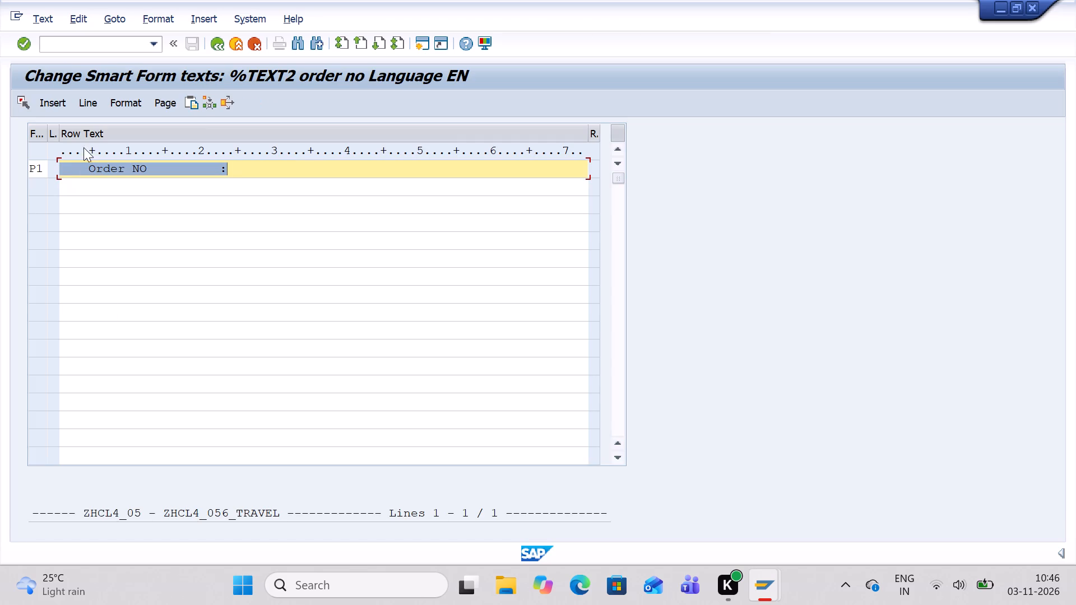
{"action": "left_click", "coordinate": [89, 166]}
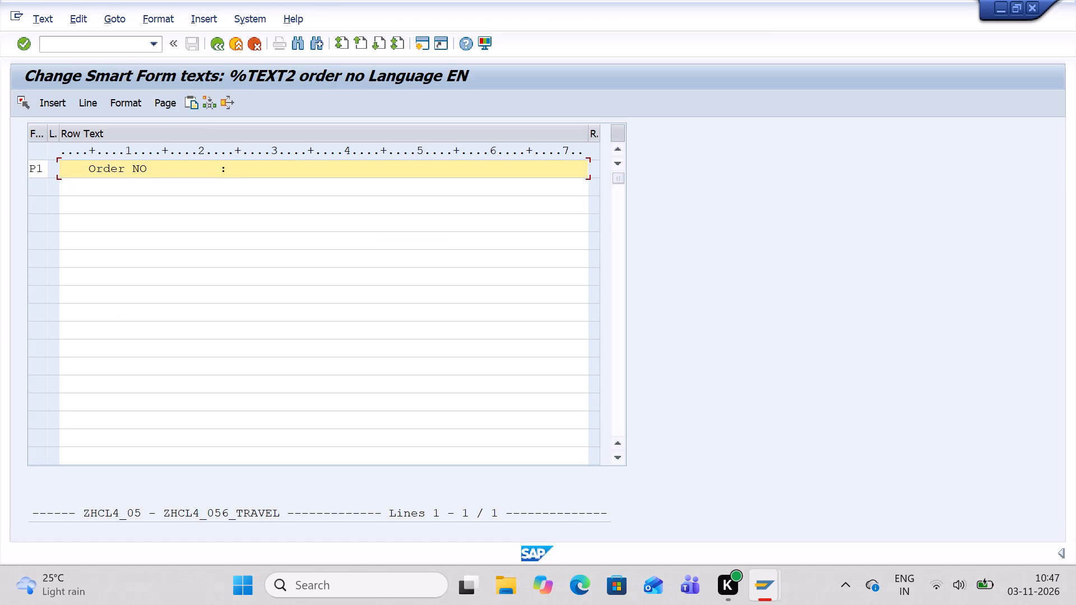
{"action": "key", "text": "BackSpace"}
{"action": "key", "text": "BackSpace"}
{"action": "key", "text": "BackSpace"}
{"action": "key", "text": "BackSpace"}
{"action": "key", "text": "BackSpace"}
{"action": "left_click", "coordinate": [217, 43]}
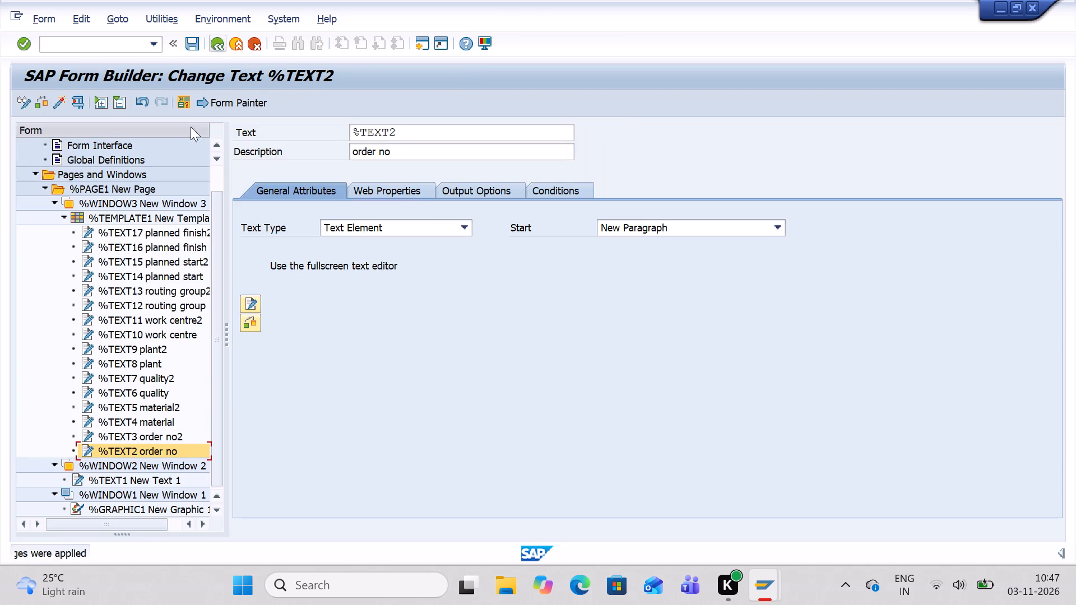
Remove the leading spaces before "Material" in the full-screen text of %TEXT4 material and return to the form.
{"action": "double_click", "coordinate": [164, 423]}
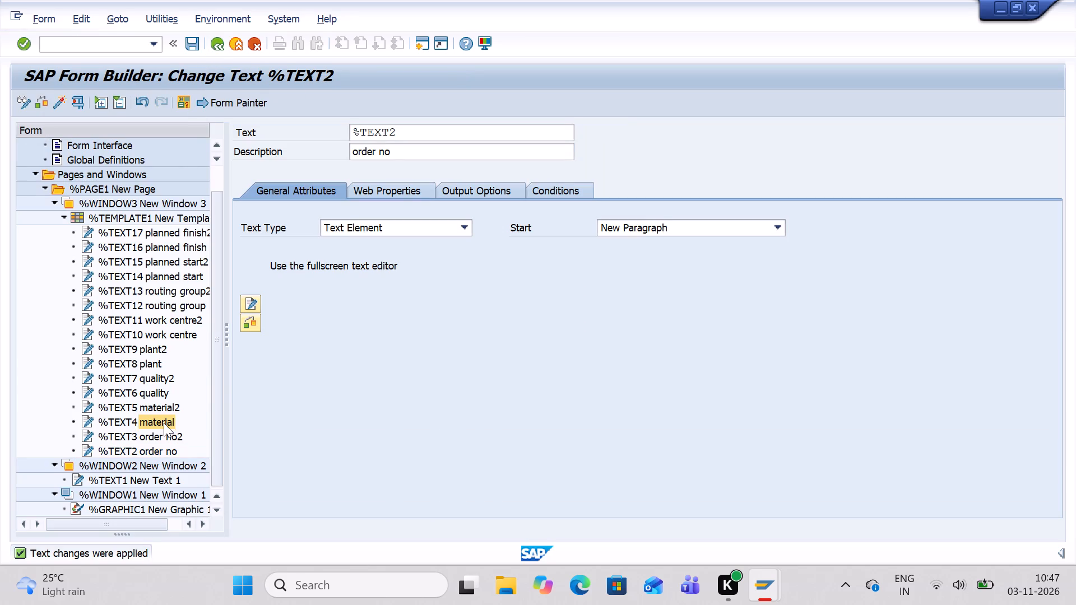
{"action": "left_click", "coordinate": [254, 298]}
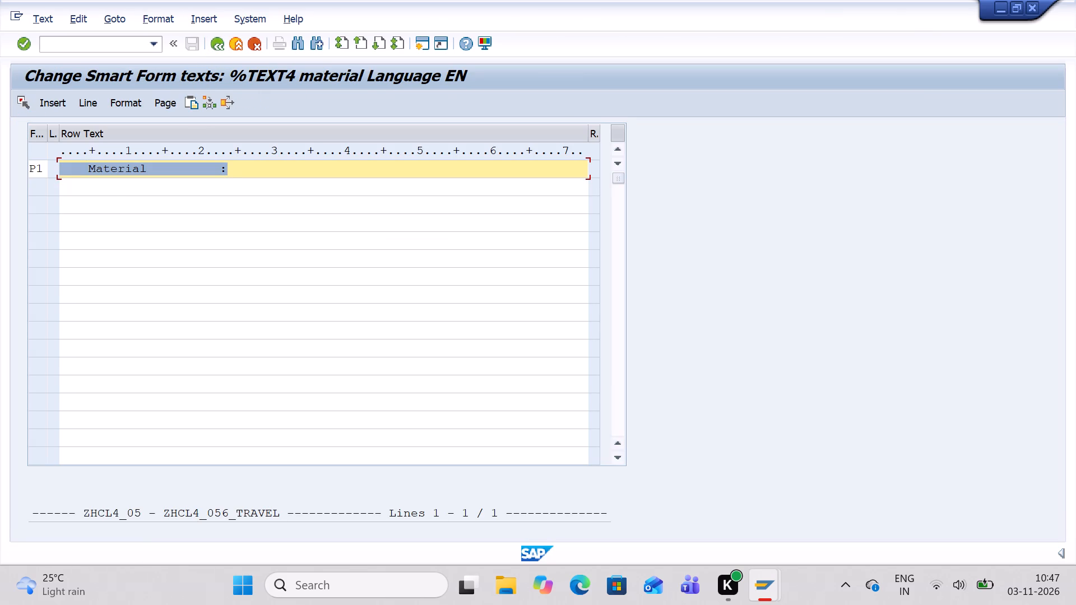
{"action": "left_click", "coordinate": [86, 170]}
{"action": "key", "text": "BackSpace"}
{"action": "key", "text": "BackSpace"}
{"action": "key", "text": "BackSpace"}
{"action": "key", "text": "BackSpace"}
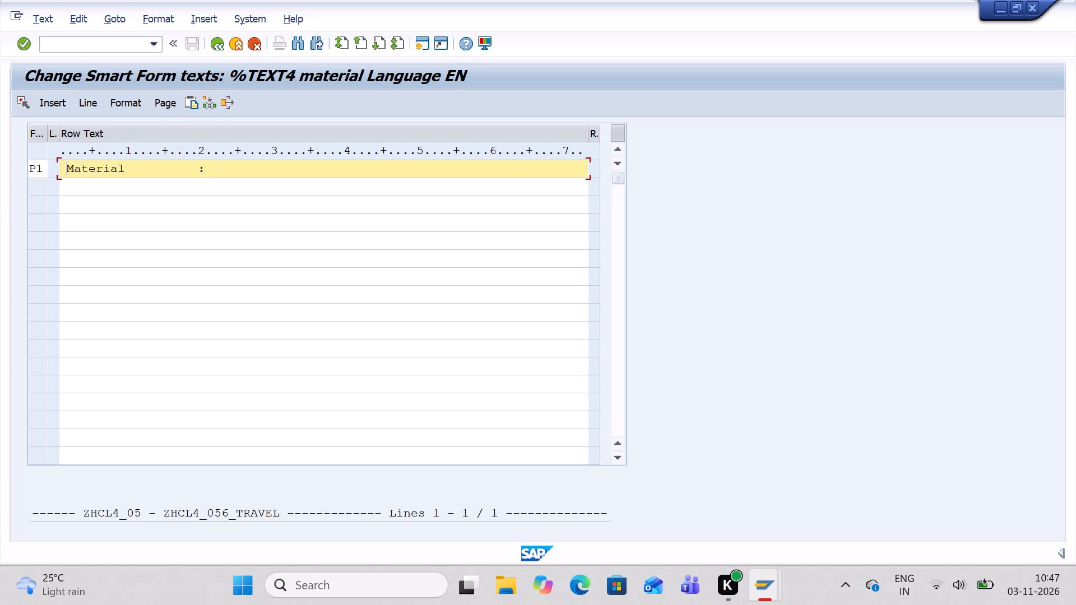
{"action": "left_click", "coordinate": [216, 43]}
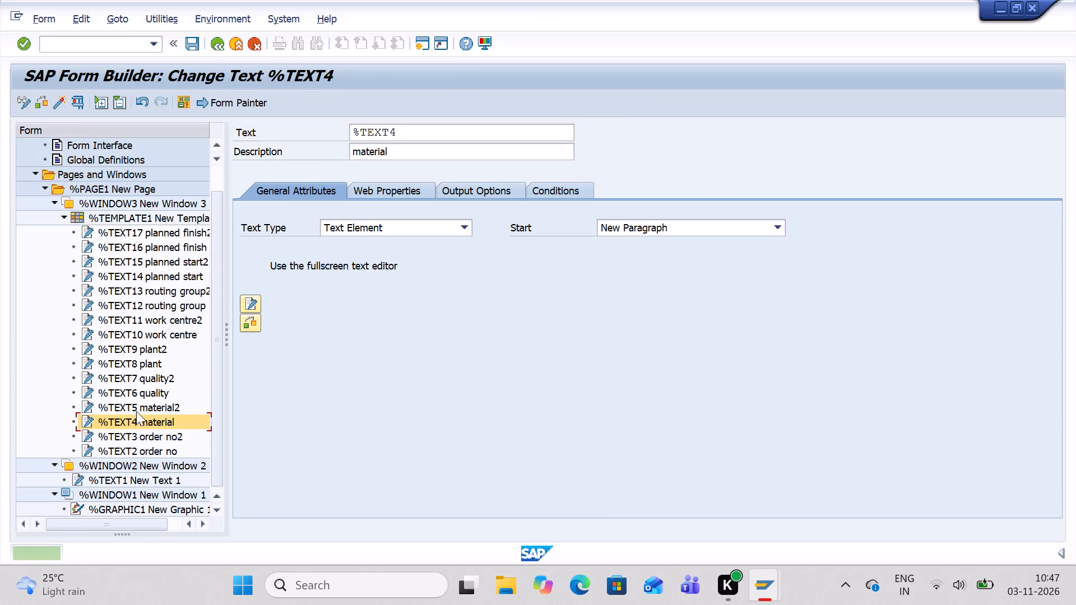
Remove the leading spaces before "Quality" in the full-screen text of %TEXT6 quality and return to the form.
{"action": "double_click", "coordinate": [143, 386]}
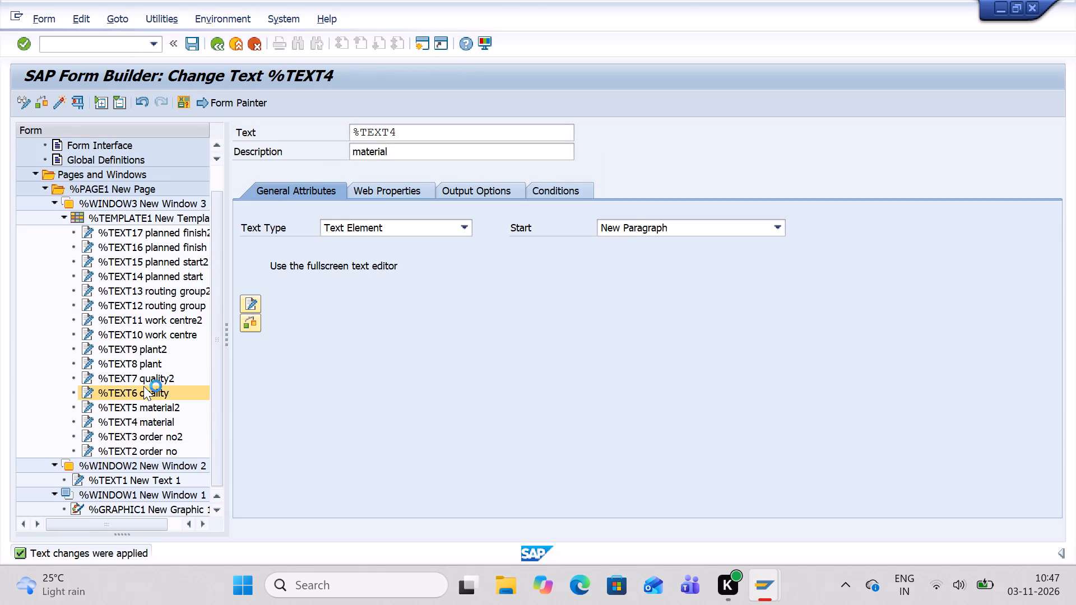
{"action": "left_click", "coordinate": [255, 303]}
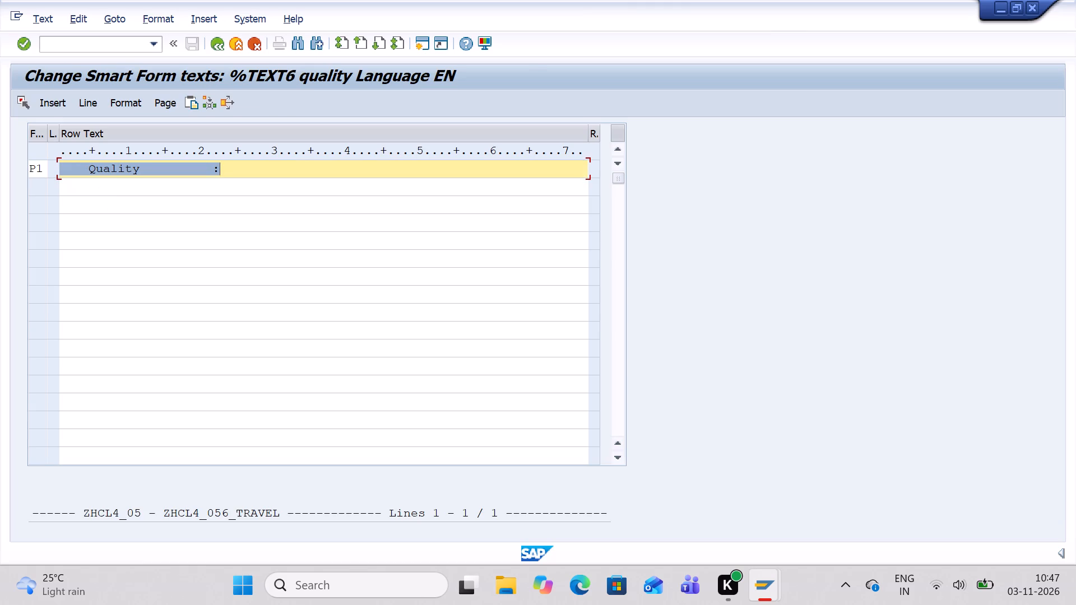
{"action": "left_click", "coordinate": [89, 167]}
{"action": "key", "text": "BackSpace"}
{"action": "key", "text": "BackSpace"}
{"action": "key", "text": "BackSpace"}
{"action": "key", "text": "BackSpace"}
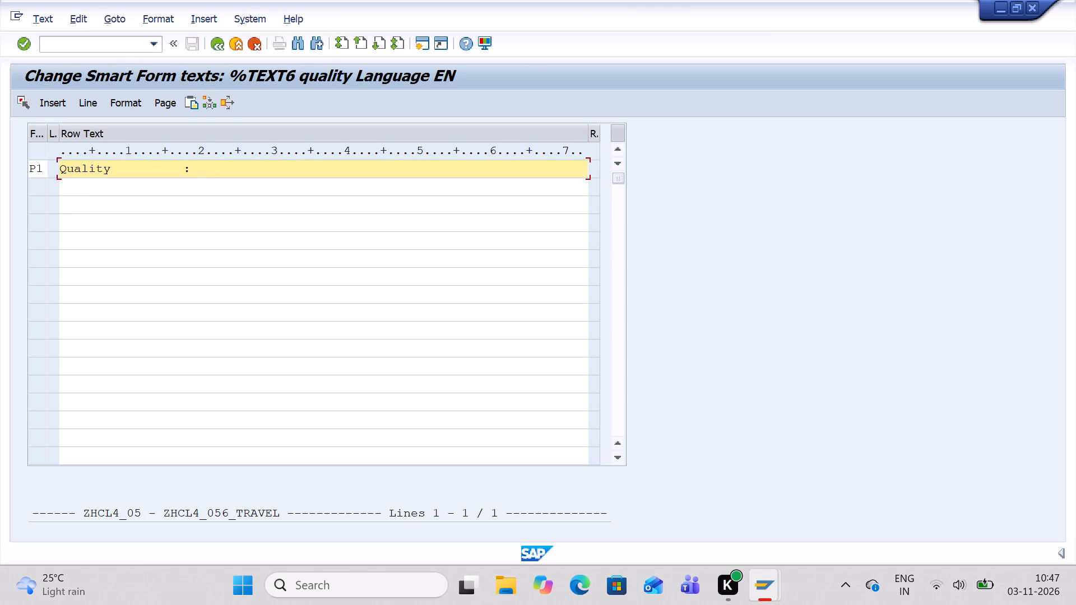
{"action": "left_click", "coordinate": [219, 39]}
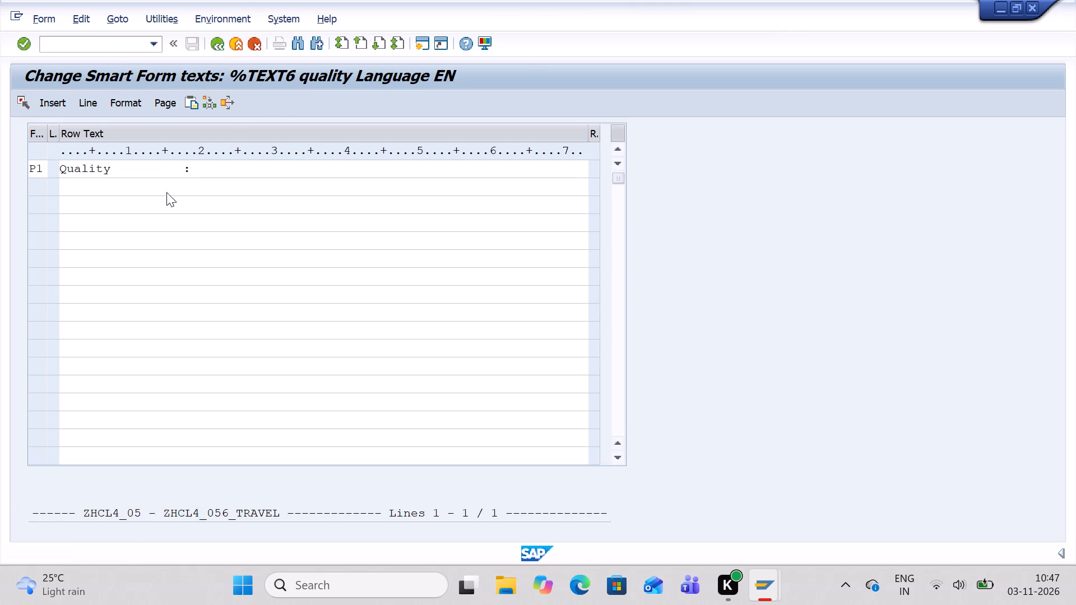
Remove the leading spaces before "Plant" in the full-screen text of %TEXT8 plant and return to the form.
{"action": "double_click", "coordinate": [147, 364]}
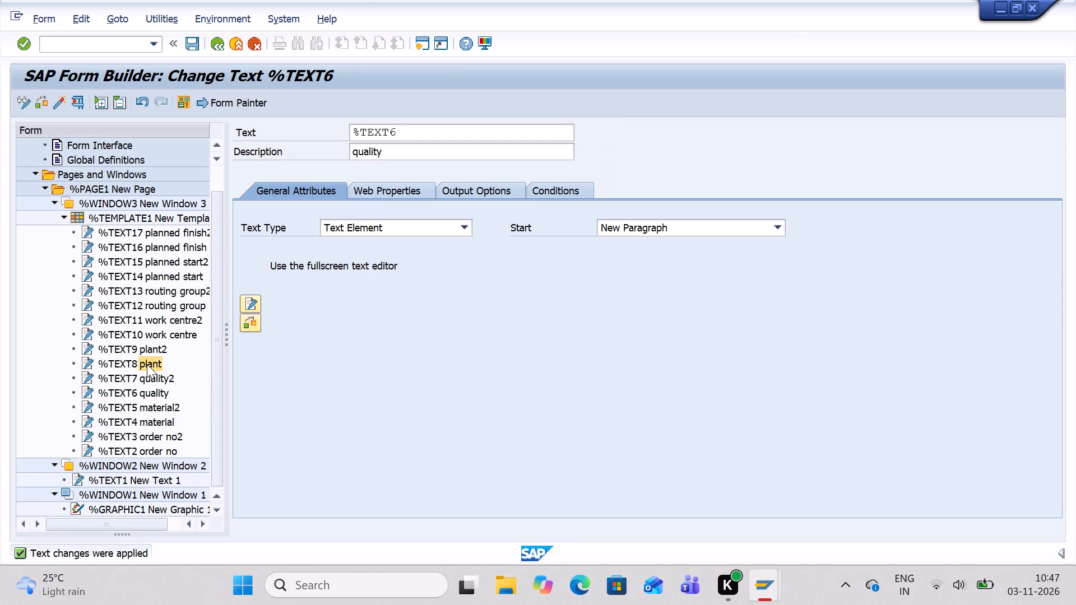
{"action": "left_click", "coordinate": [253, 300]}
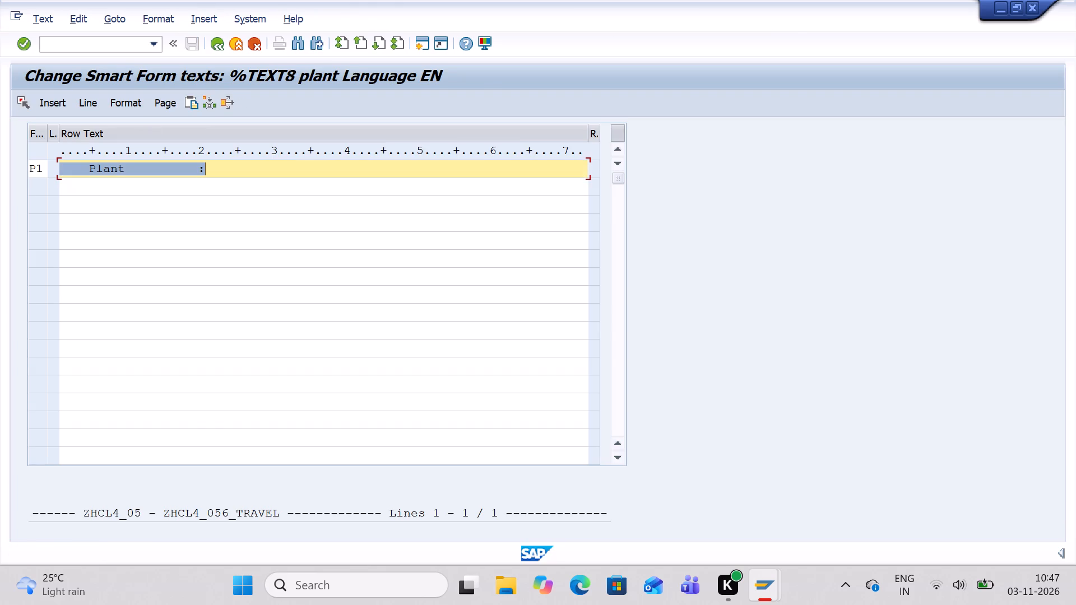
{"action": "left_click", "coordinate": [89, 167]}
{"action": "key", "text": "BackSpace"}
{"action": "key", "text": "BackSpace"}
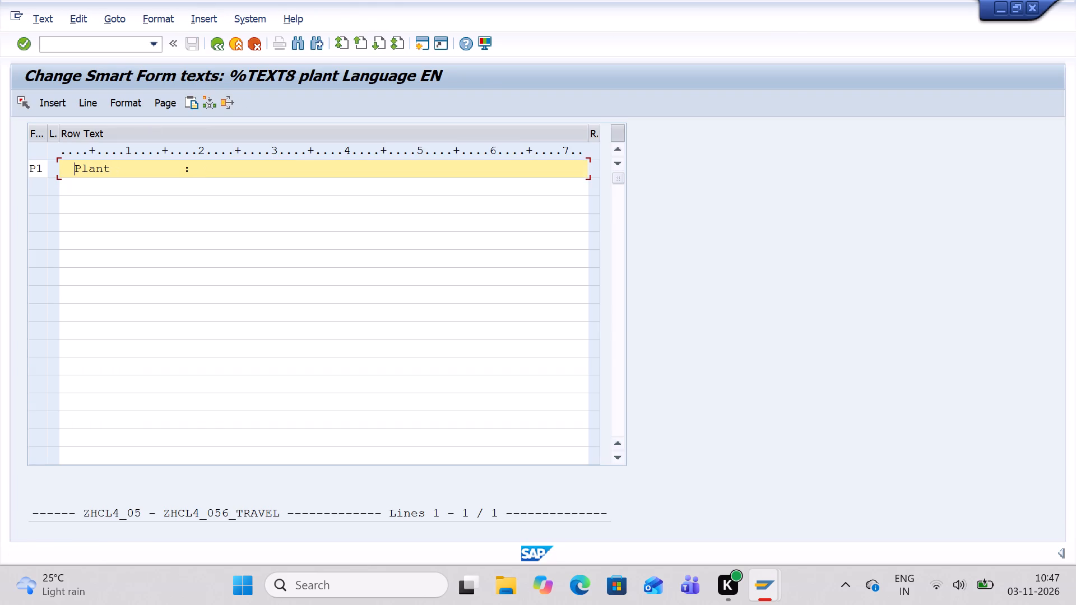
{"action": "key", "text": "BackSpace"}
{"action": "key", "text": "BackSpace"}
{"action": "key", "text": "BackSpace"}
{"action": "left_click", "coordinate": [215, 44]}
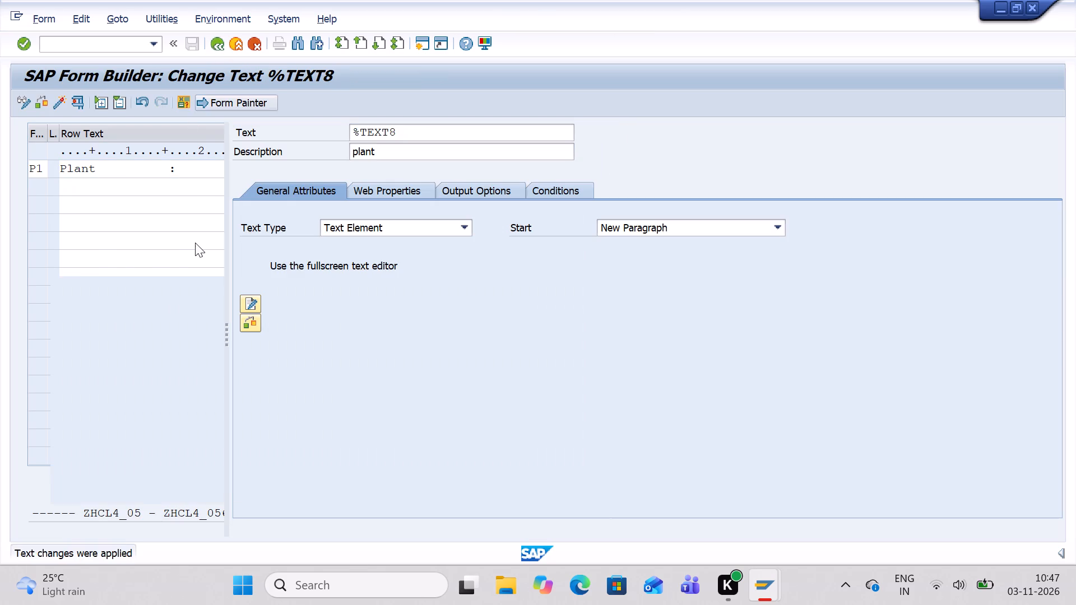
Remove the leading spaces before "Work Center" in the full-screen text of %TEXT10 work centre and return to the form.
{"action": "double_click", "coordinate": [156, 331]}
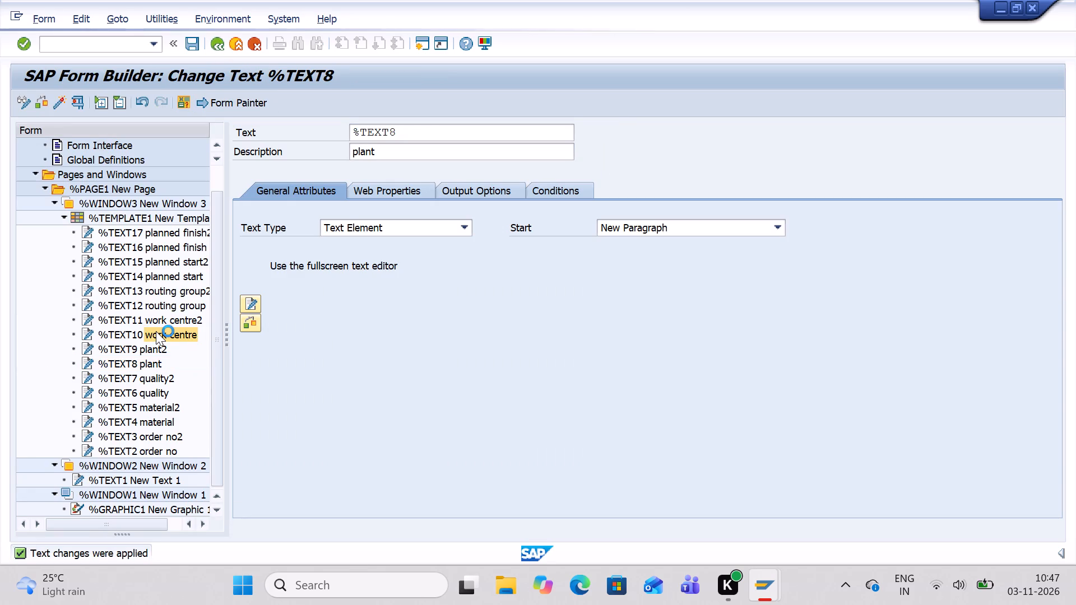
{"action": "left_click", "coordinate": [245, 300]}
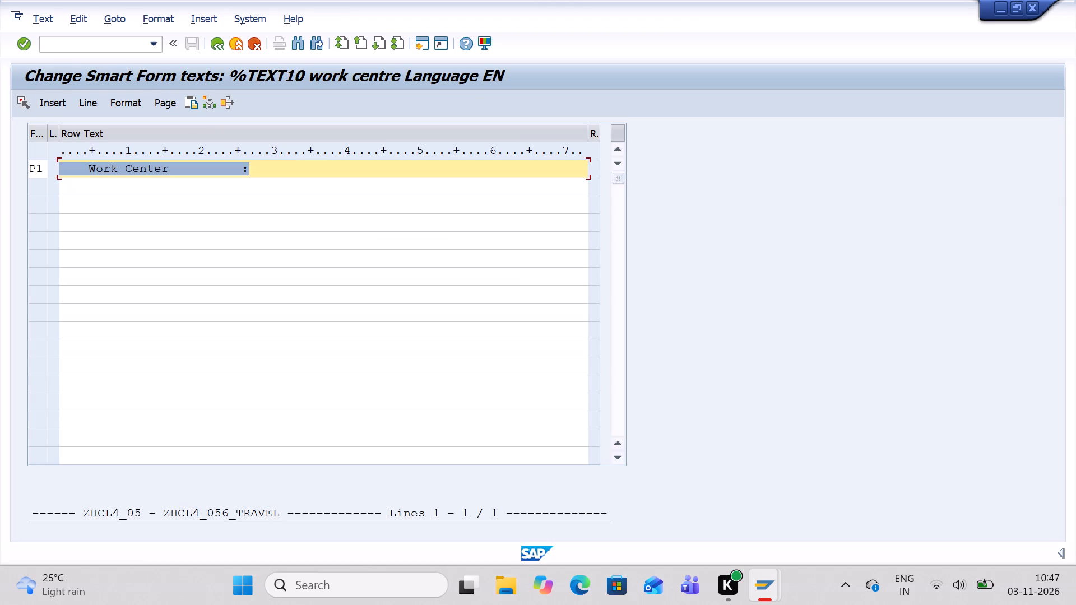
{"action": "left_click", "coordinate": [89, 170]}
{"action": "key", "text": "BackSpace"}
{"action": "key", "text": "BackSpace"}
{"action": "key", "text": "BackSpace"}
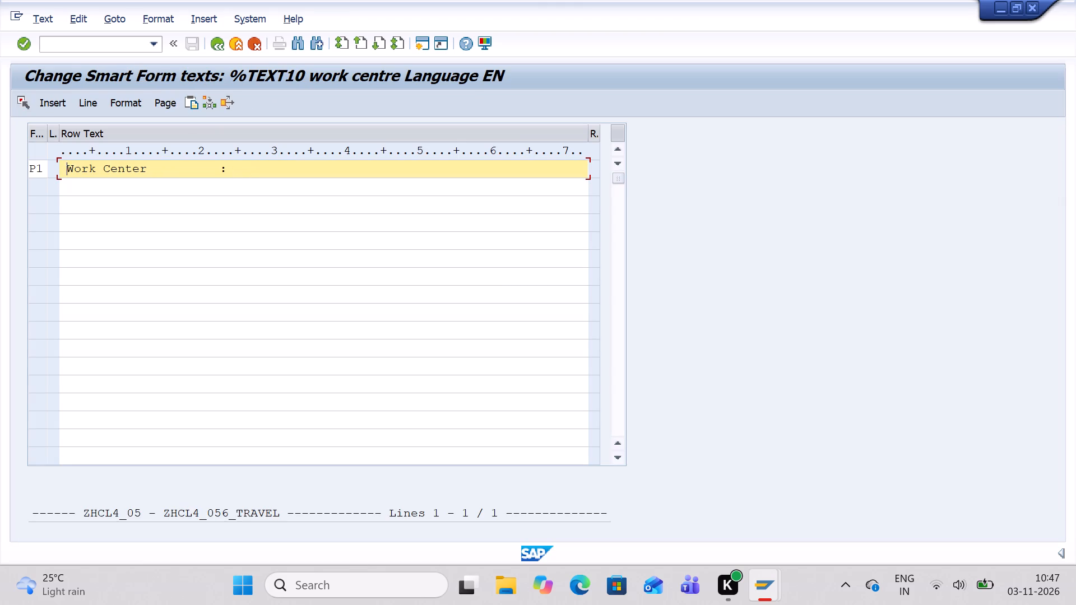
{"action": "key", "text": "BackSpace"}
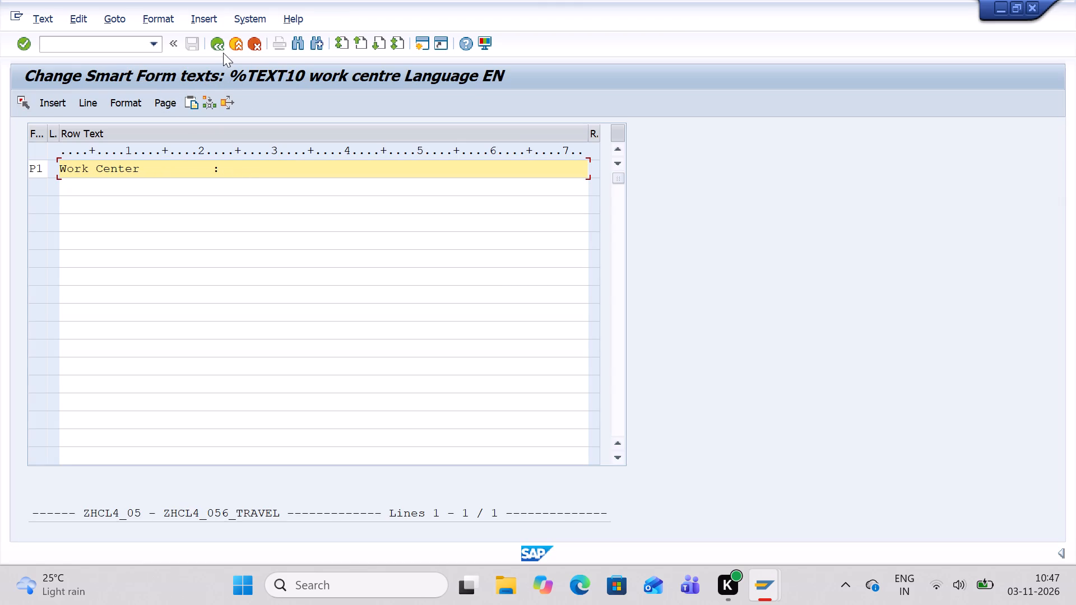
{"action": "left_click", "coordinate": [215, 42]}
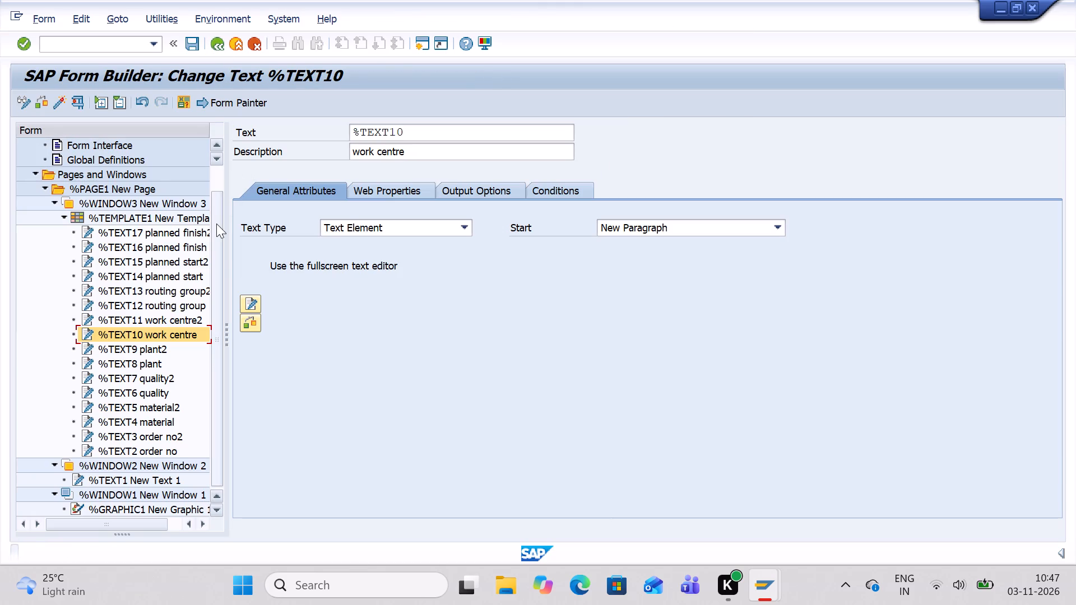
Remove the leading spaces before "Routing Group" in the full-screen text of %TEXT12 routing group and return to the form.
{"action": "double_click", "coordinate": [175, 308]}
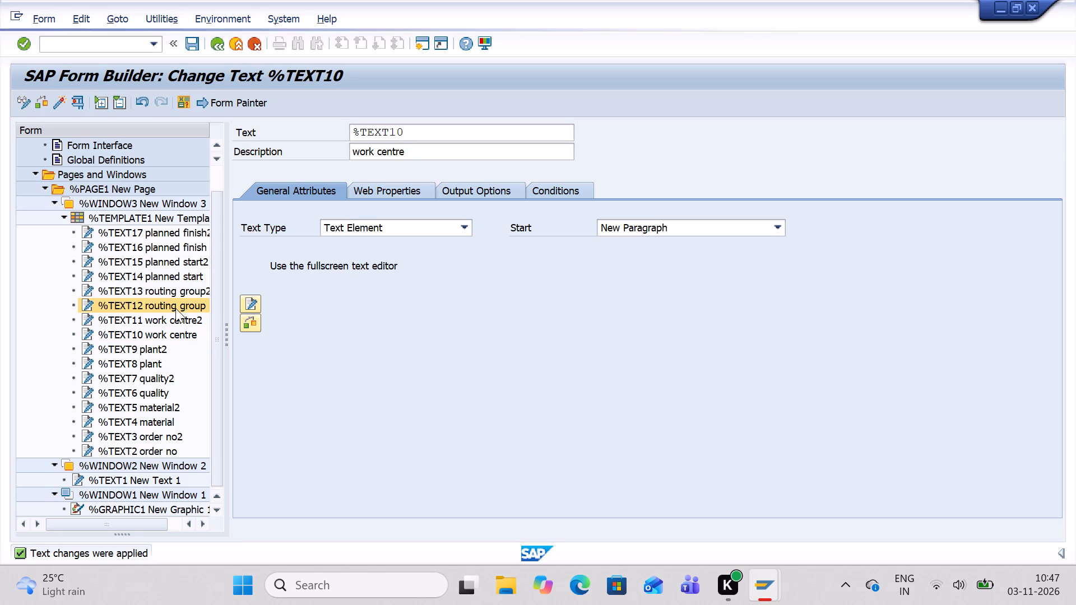
{"action": "left_click", "coordinate": [251, 303]}
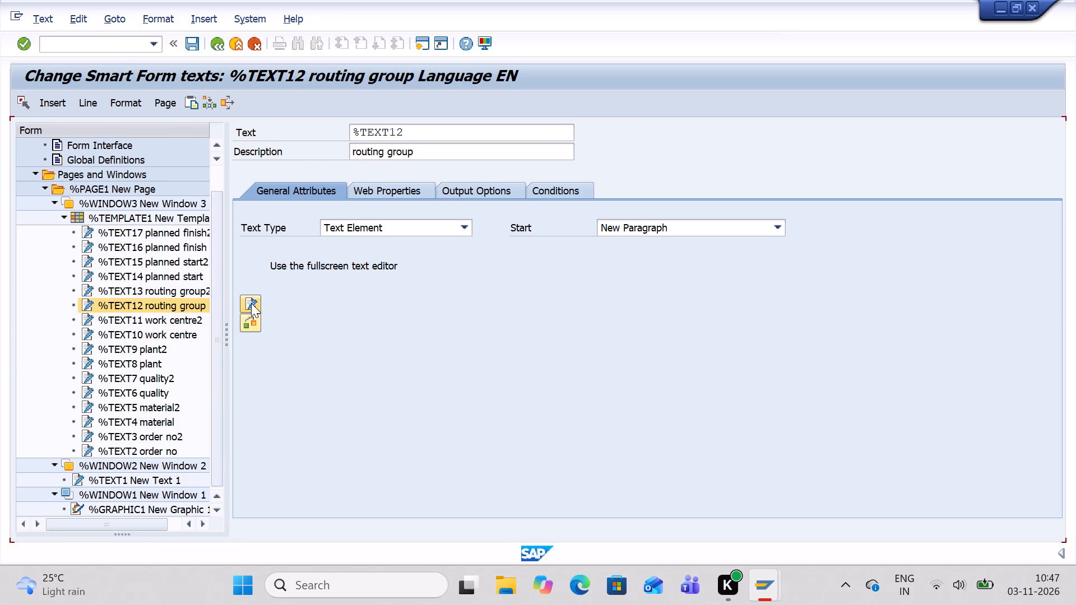
{"action": "left_click", "coordinate": [89, 168]}
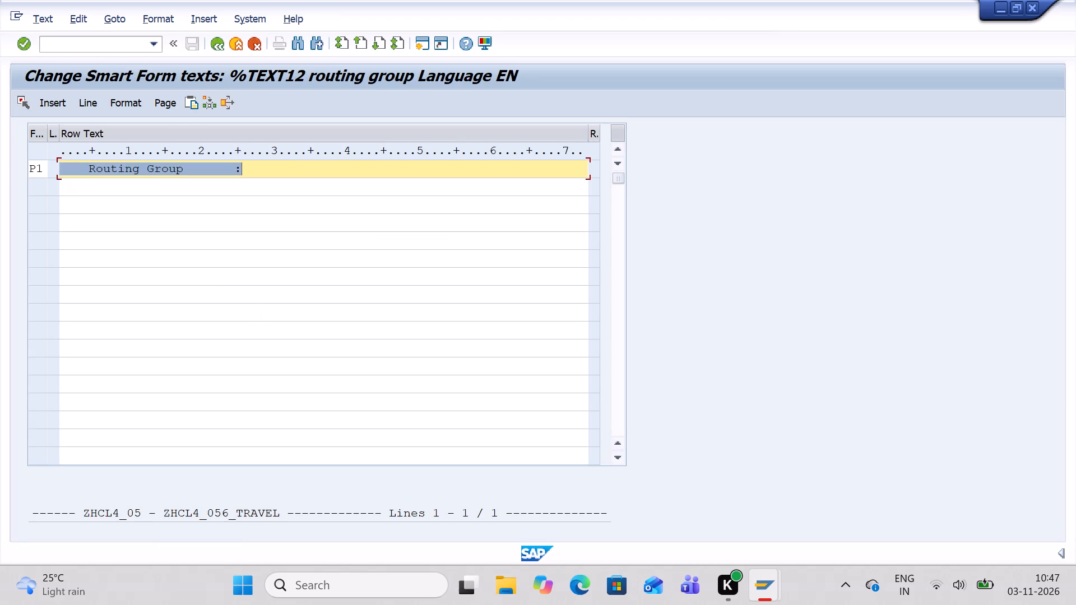
{"action": "key", "text": "BackSpace"}
{"action": "key", "text": "BackSpace"}
{"action": "key", "text": "BackSpace"}
{"action": "key", "text": "BackSpace"}
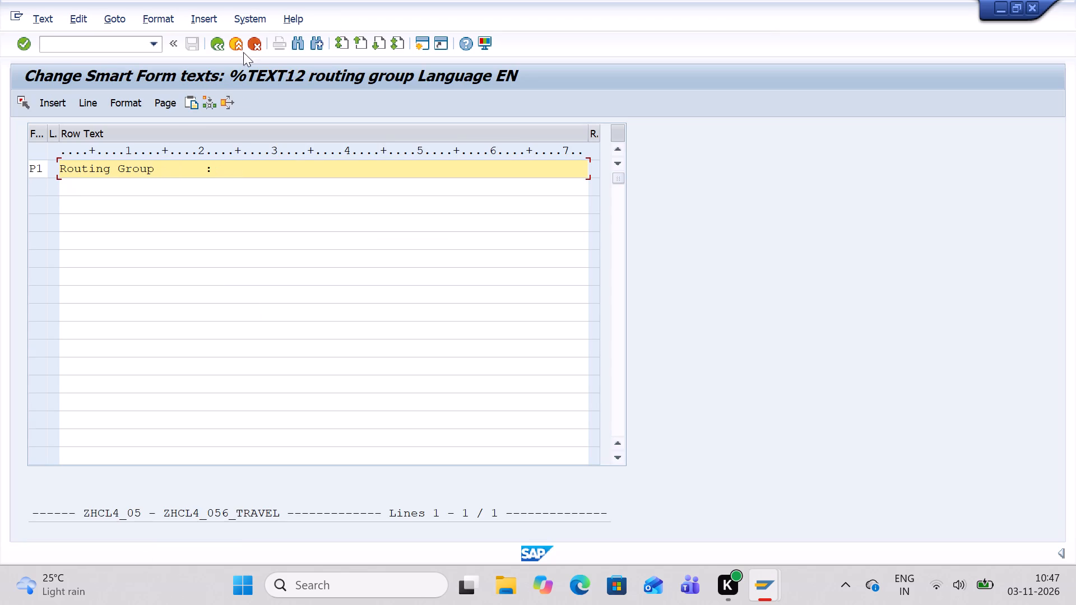
{"action": "left_click", "coordinate": [215, 40]}
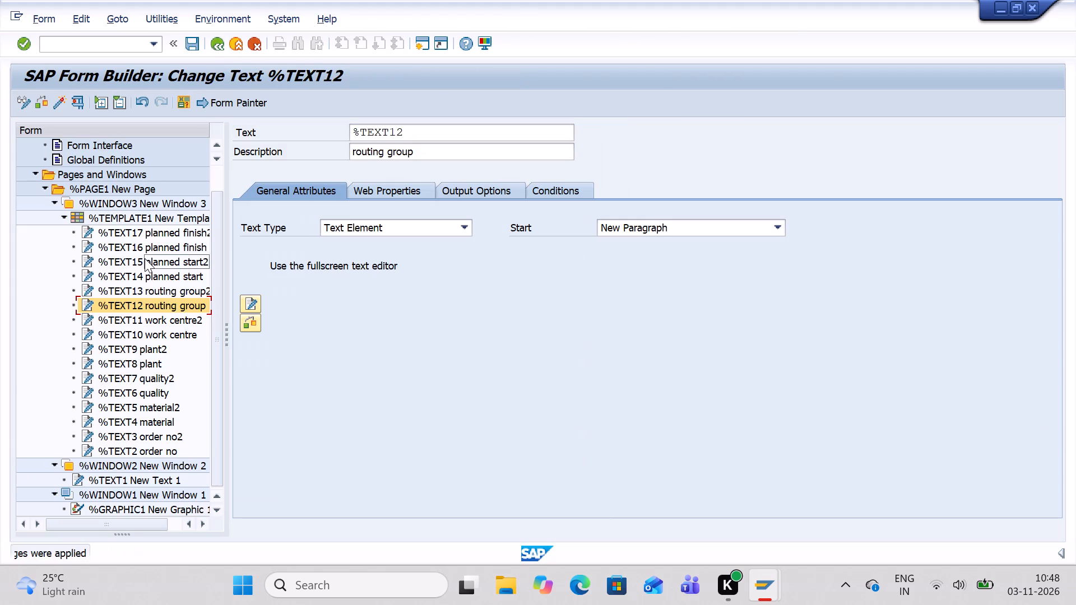
Remove the leading spaces before "Planned Start" in the full-screen text of %TEXT14 planned start and return to the form.
{"action": "left_click", "coordinate": [153, 268]}
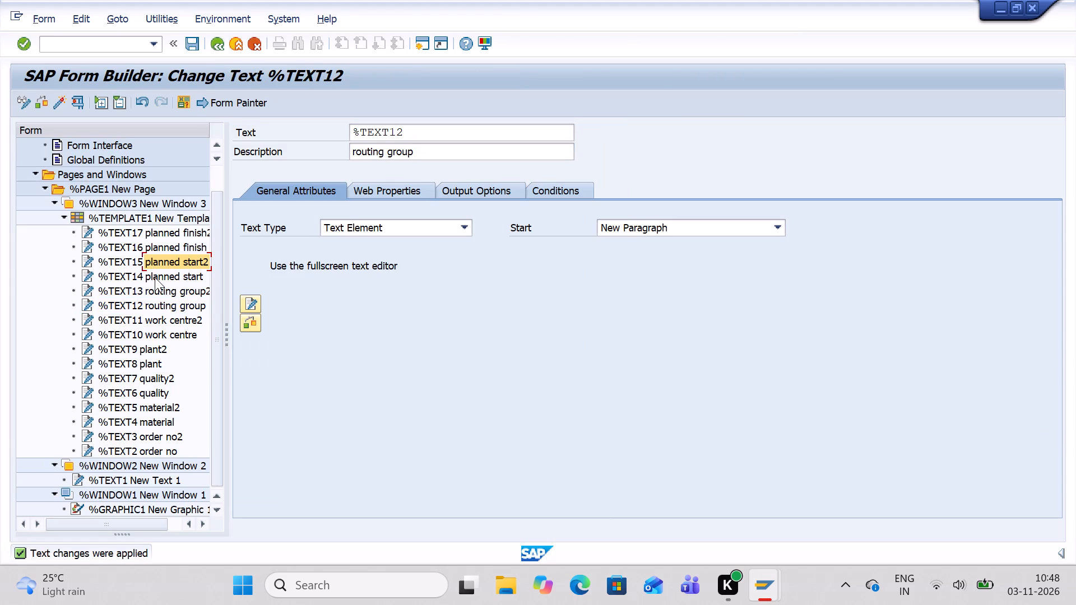
{"action": "double_click", "coordinate": [155, 277]}
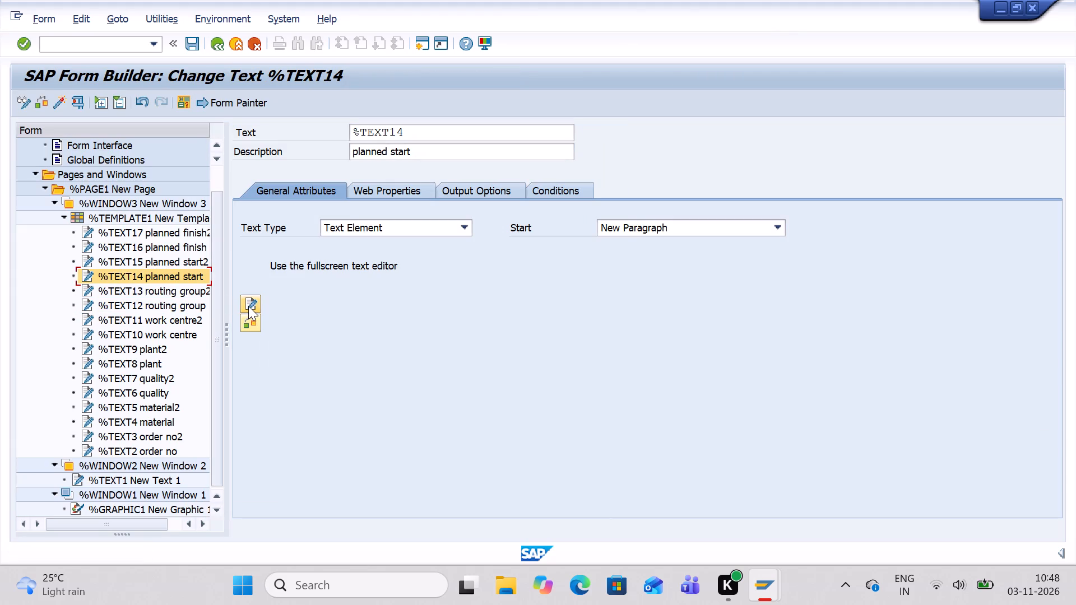
{"action": "left_click", "coordinate": [248, 306]}
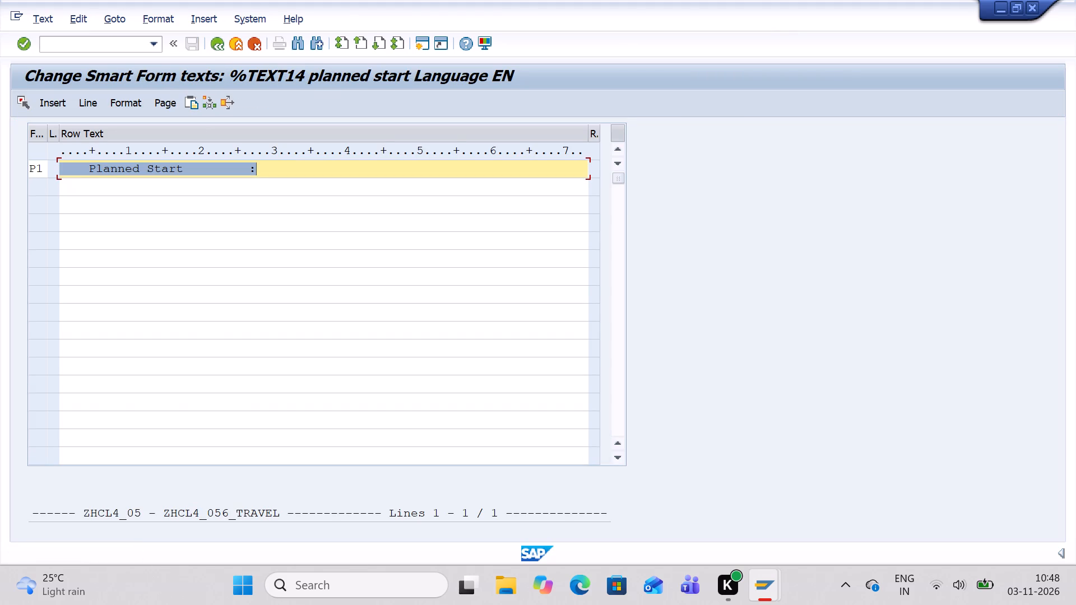
{"action": "left_click", "coordinate": [89, 166]}
{"action": "key", "text": "BackSpace"}
{"action": "key", "text": "BackSpace"}
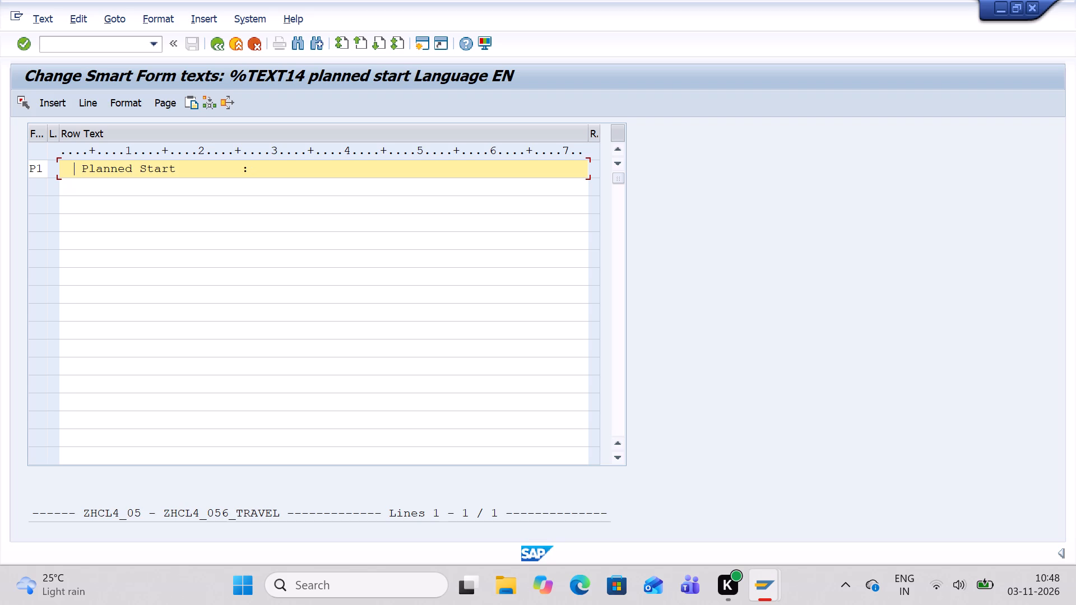
{"action": "key", "text": "BackSpace"}
{"action": "key", "text": "BackSpace"}
{"action": "left_click", "coordinate": [215, 39]}
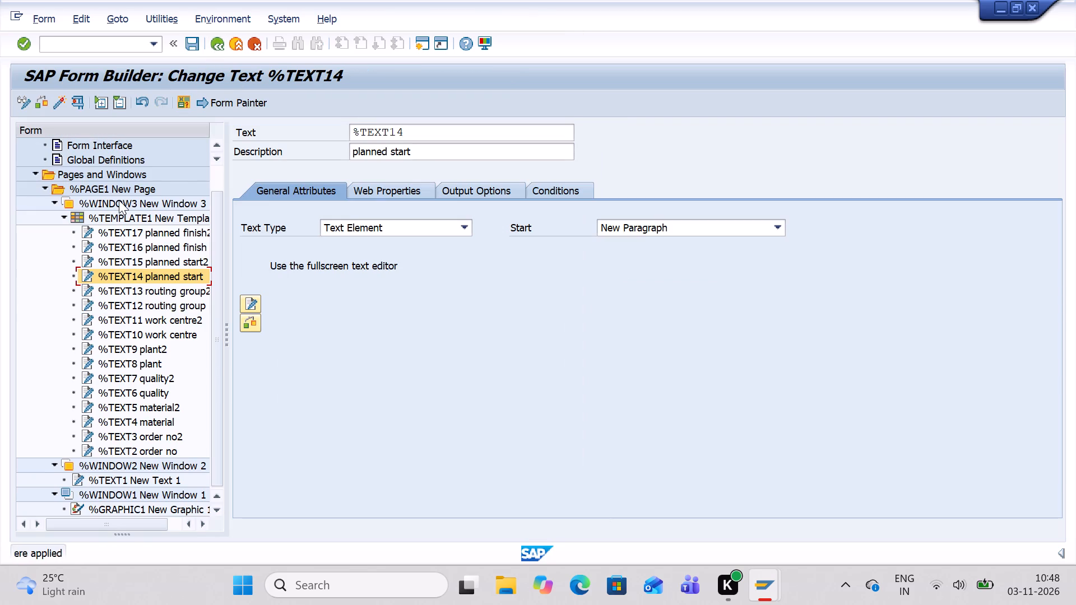
Remove the leading spaces before "Planned Finish" in the full-screen text of %TEXT16 planned finish and return to the form.
{"action": "double_click", "coordinate": [118, 243]}
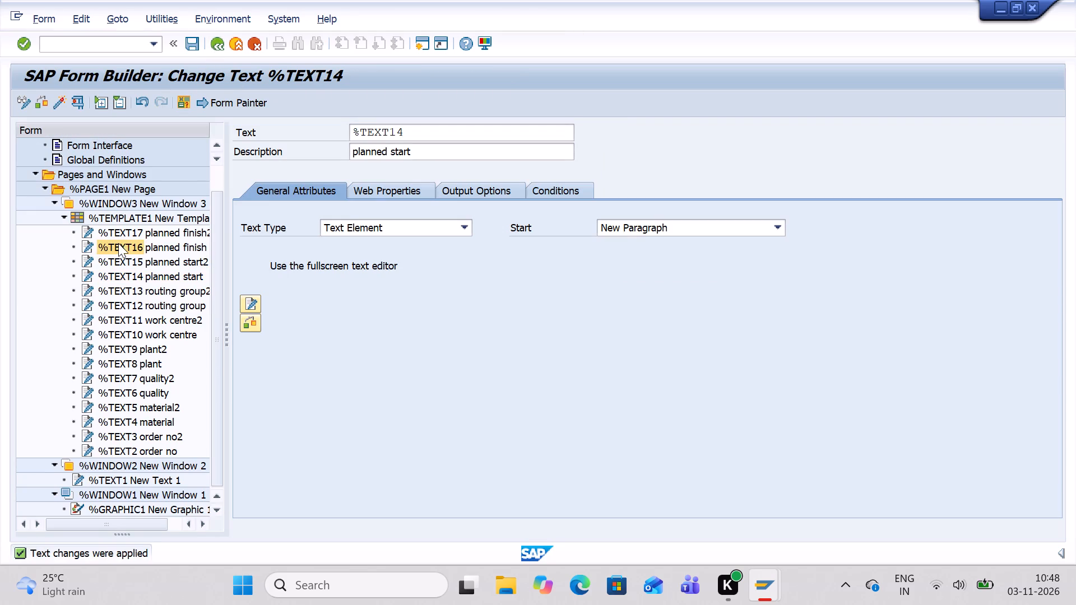
{"action": "left_click", "coordinate": [250, 298]}
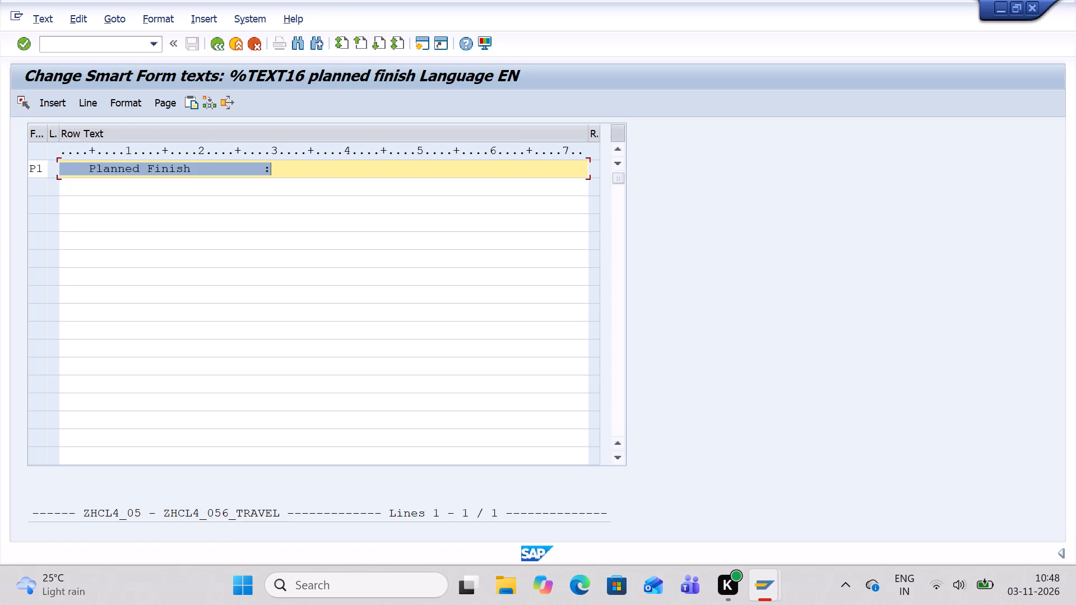
{"action": "left_click", "coordinate": [90, 166]}
{"action": "key", "text": "BackSpace"}
{"action": "key", "text": "BackSpace"}
{"action": "key", "text": "BackSpace"}
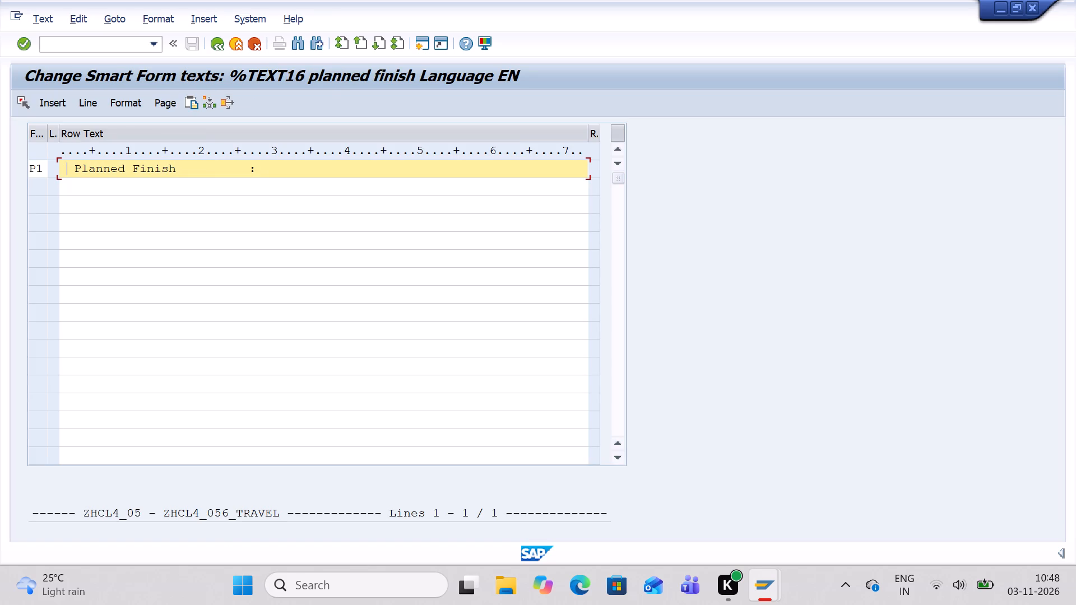
{"action": "key", "text": "BackSpace"}
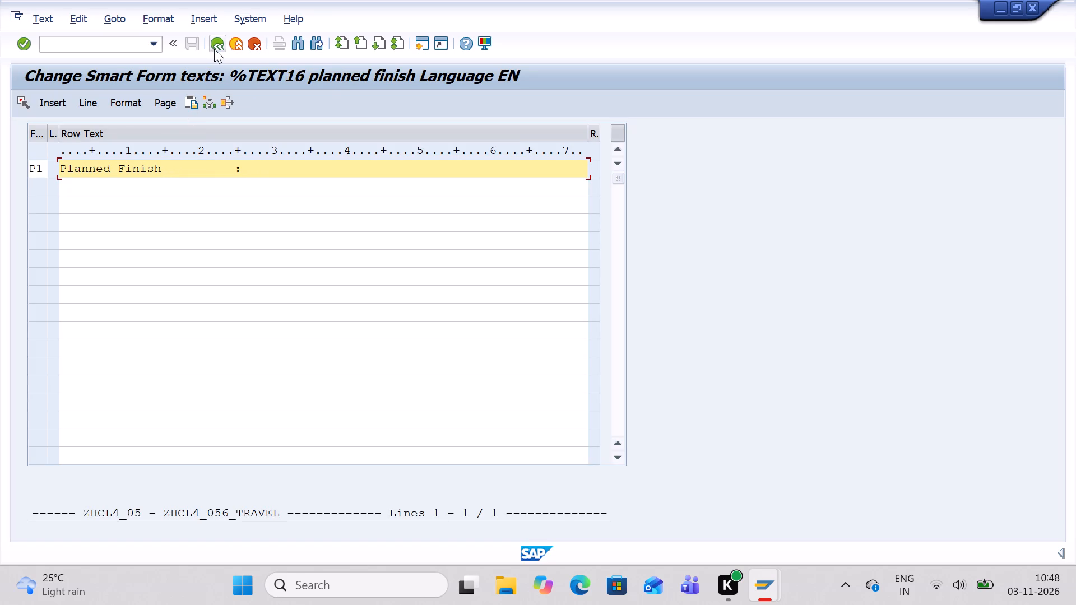
{"action": "left_click", "coordinate": [214, 49]}
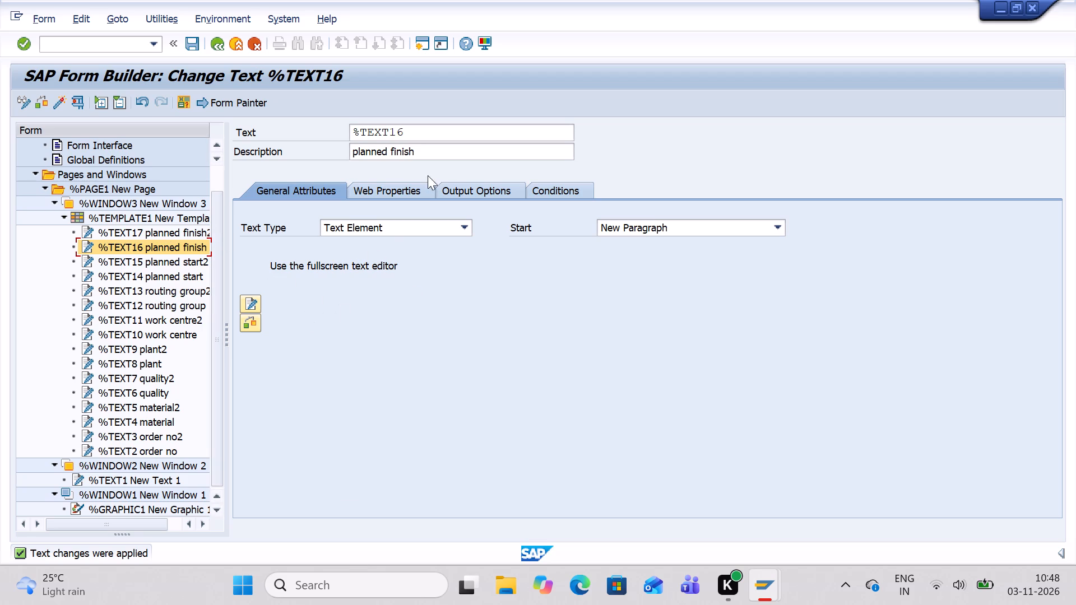
Begin the style name with "z" in the output options of %TEXT16 planned finish.
{"action": "left_click", "coordinate": [466, 185]}
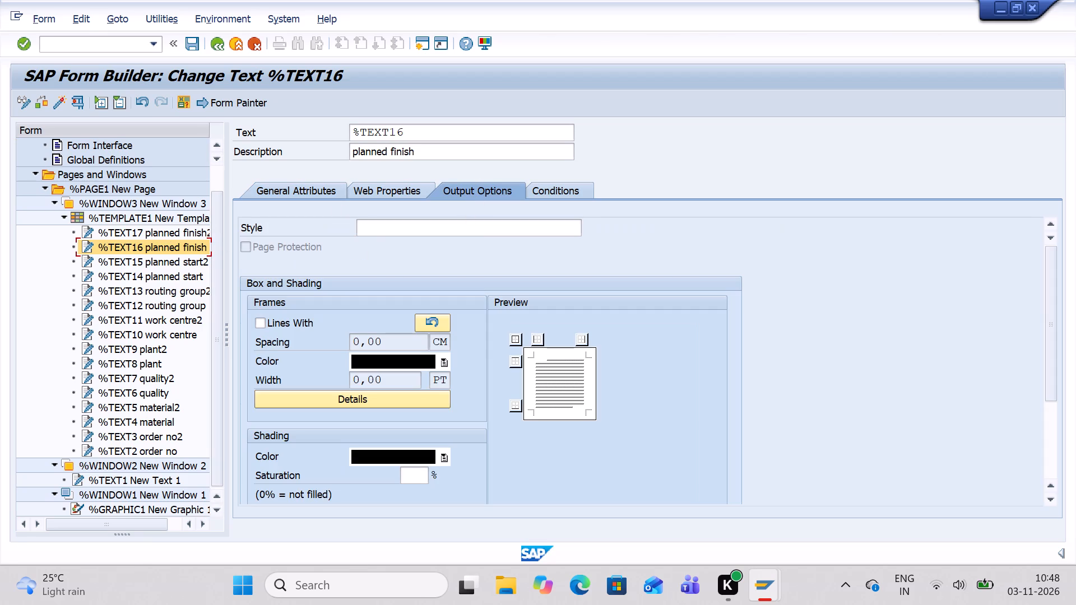
{"action": "left_click", "coordinate": [419, 231]}
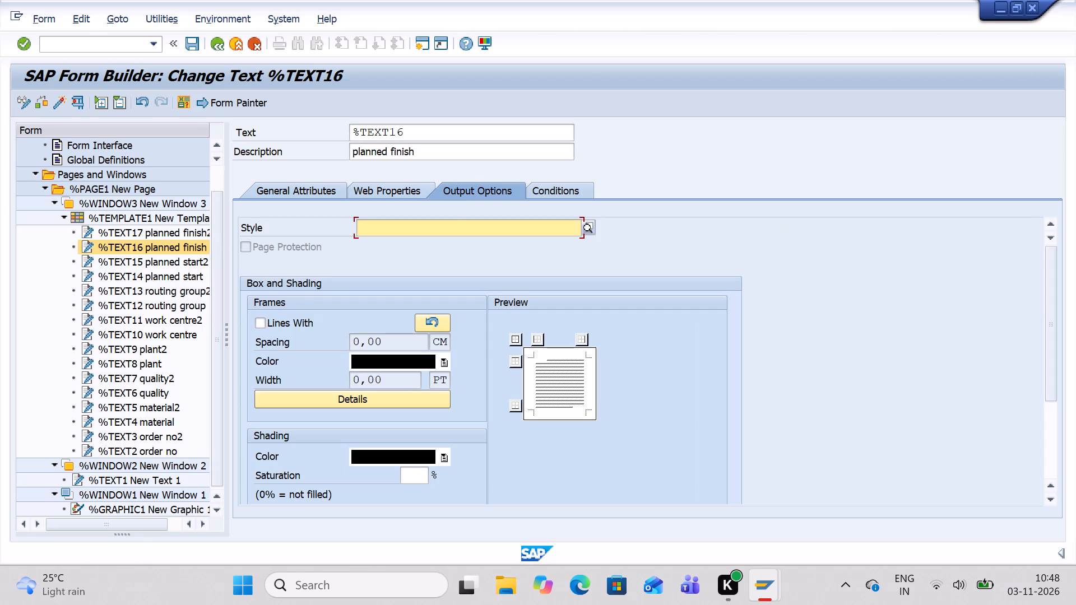
{"action": "key", "text": "z"}
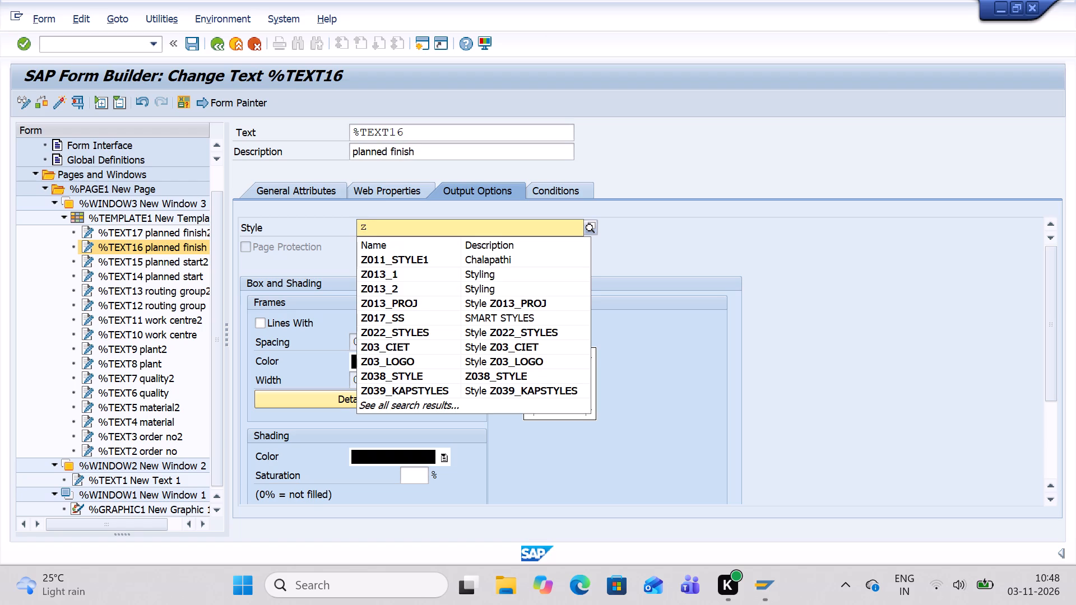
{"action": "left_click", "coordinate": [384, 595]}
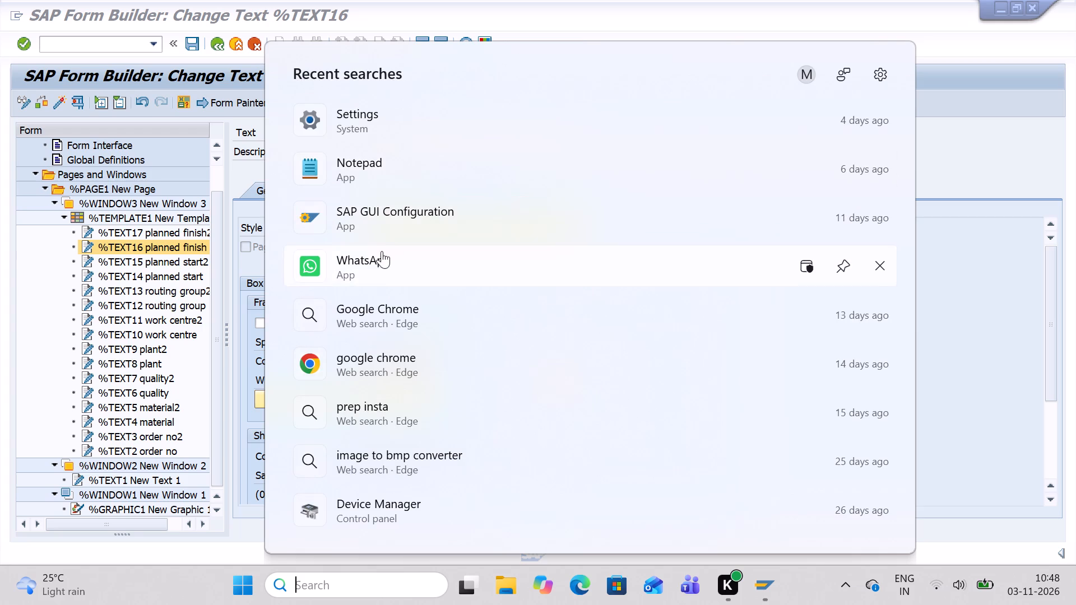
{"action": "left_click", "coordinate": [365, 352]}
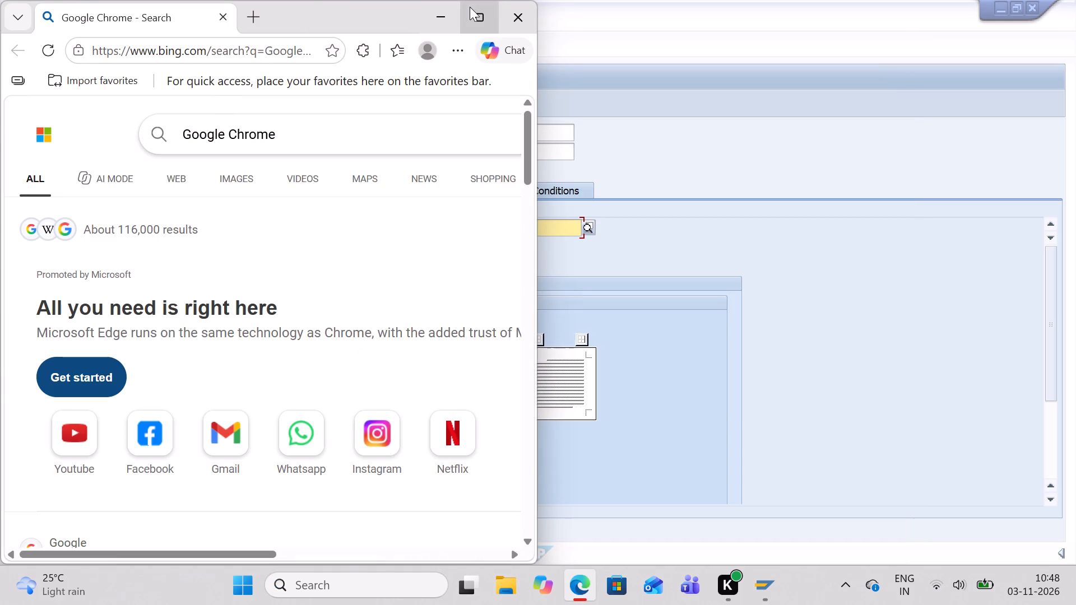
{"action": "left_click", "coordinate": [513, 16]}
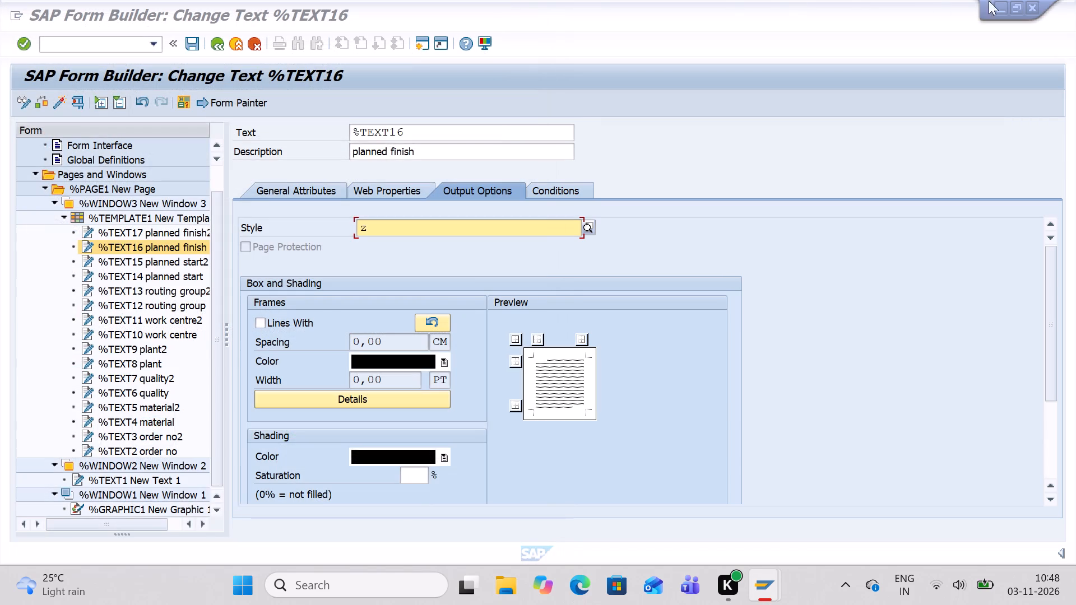
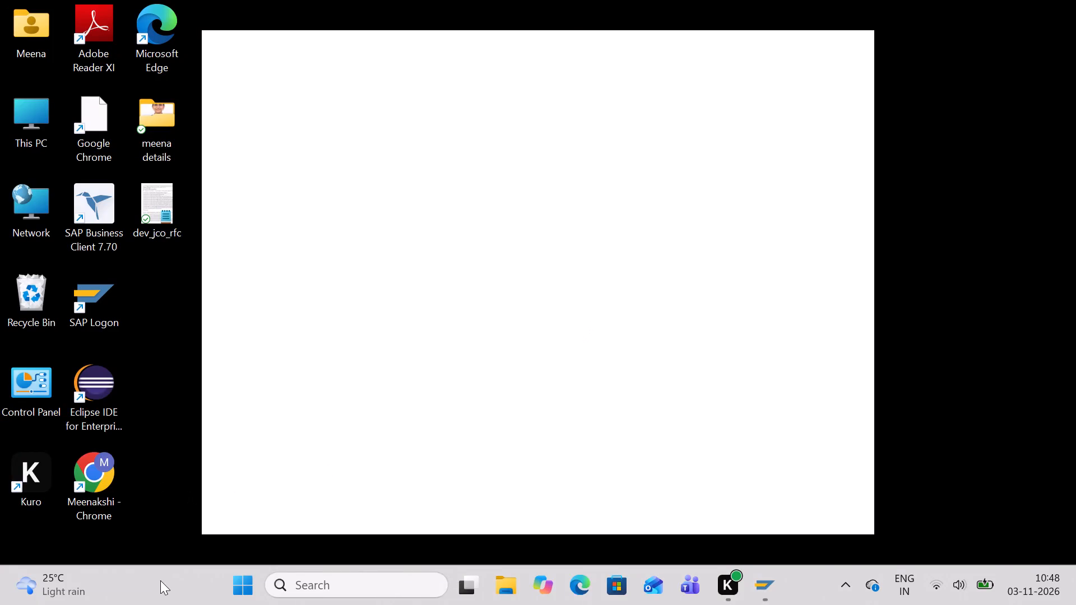
Switch to Google Chrome and search Google for "1000ml into litres".
{"action": "double_click", "coordinate": [101, 488]}
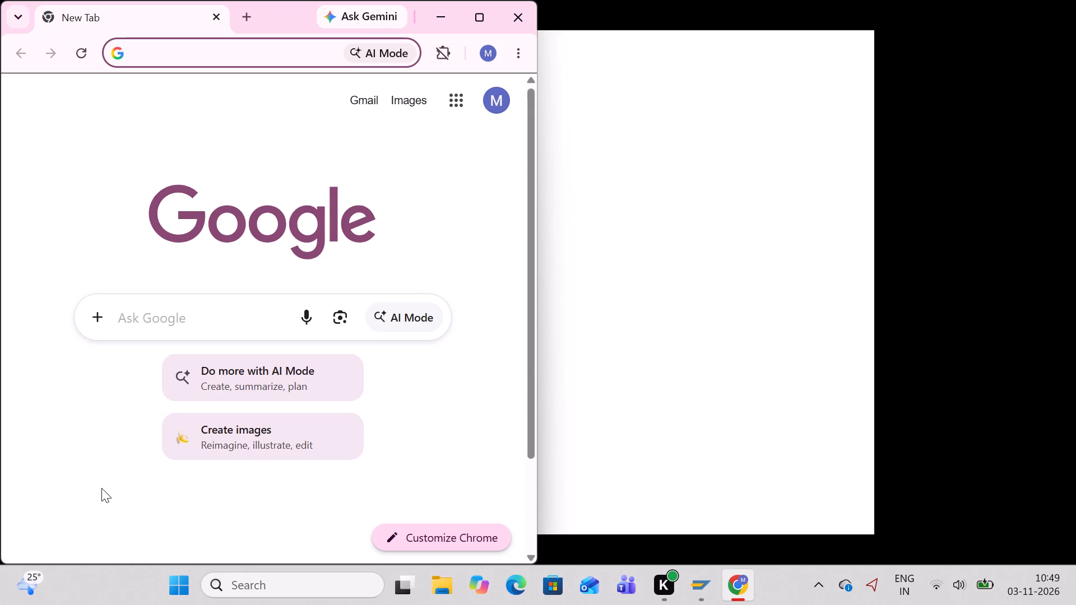
{"action": "type", "text": "1000"}
{"action": "key", "text": "m"}
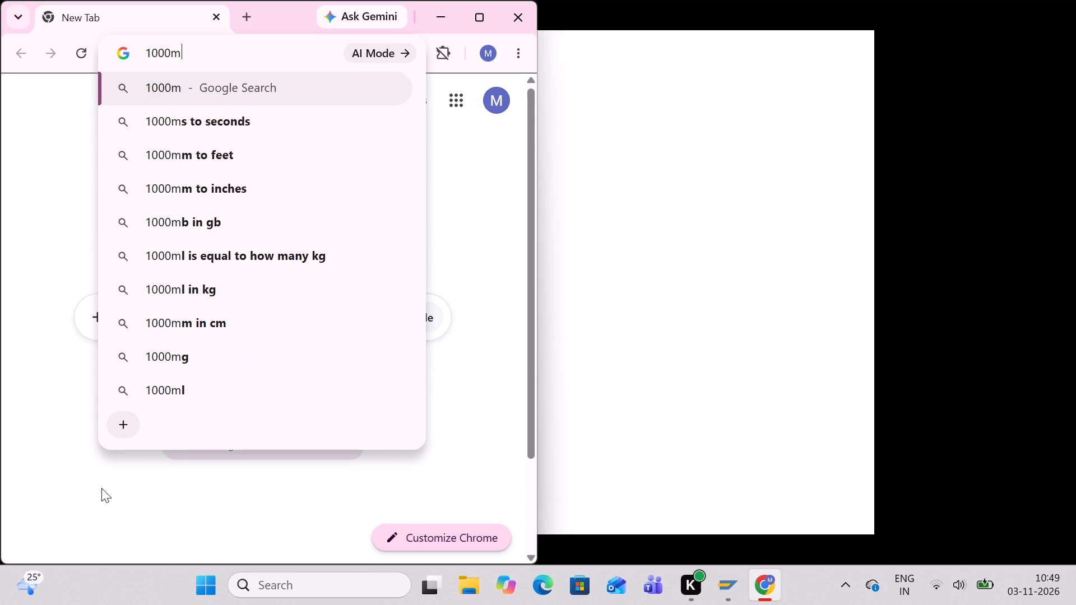
{"action": "key", "text": "l"}
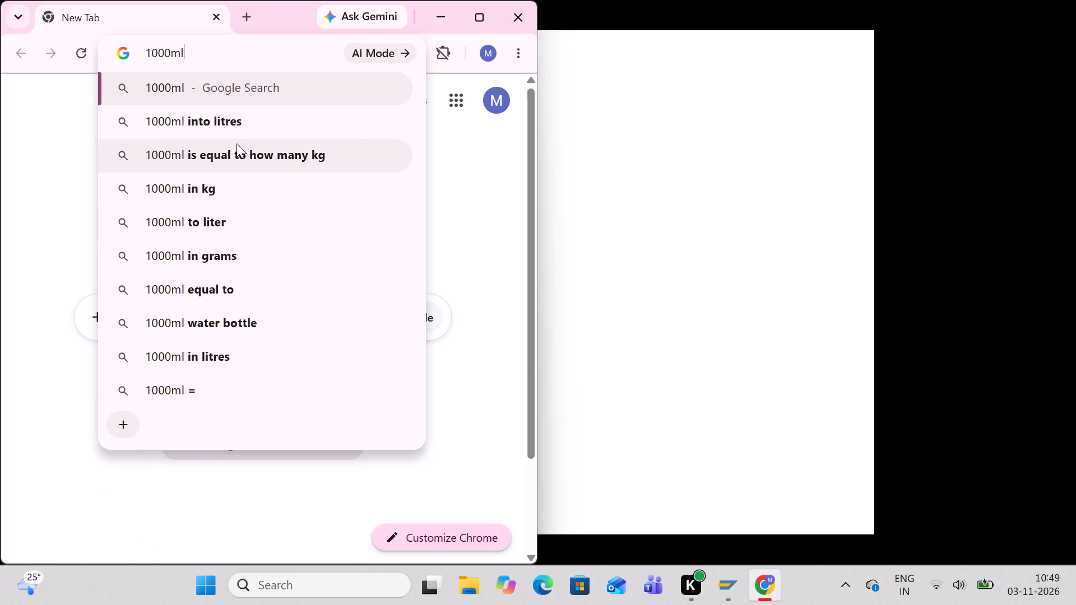
{"action": "left_click", "coordinate": [238, 128]}
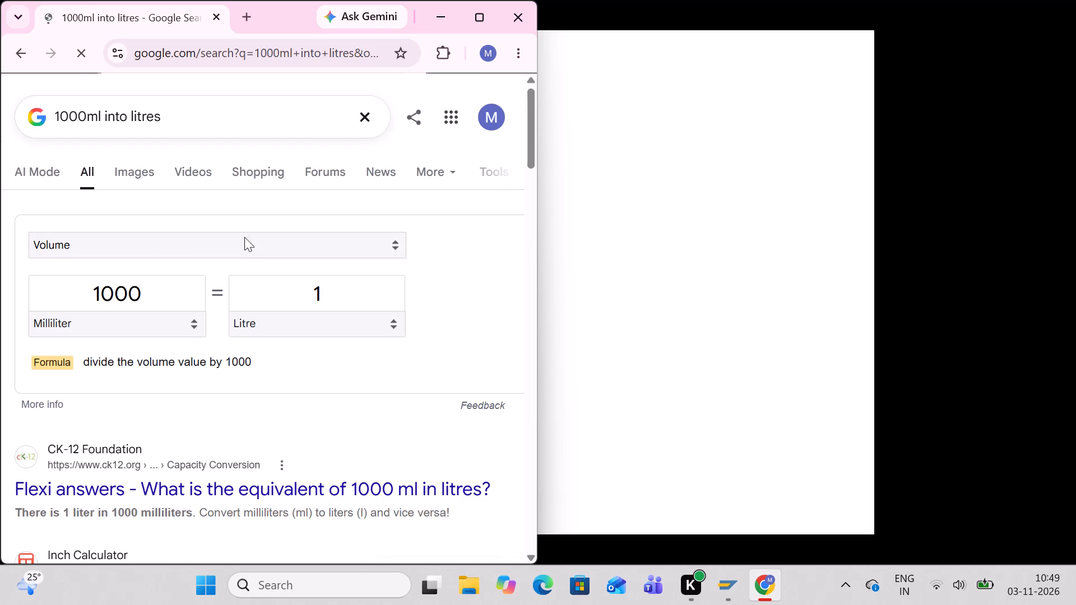
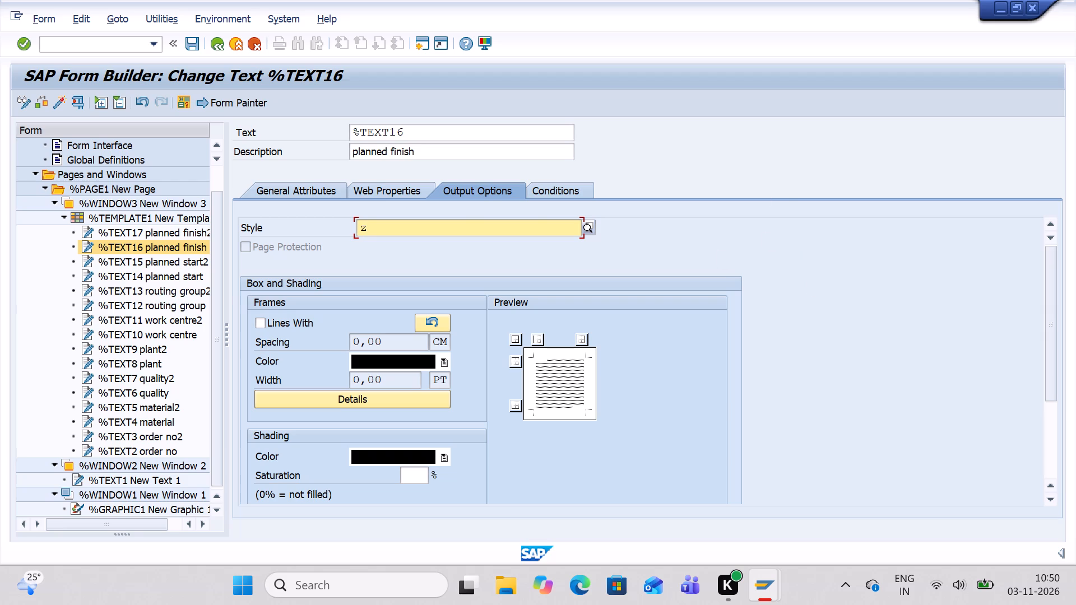
Assign the style ZHCL4_056_TEXT1 to the planned finish text %TEXT16 in its output options.
{"action": "type", "text": "hcl"}
{"action": "key", "text": "4"}
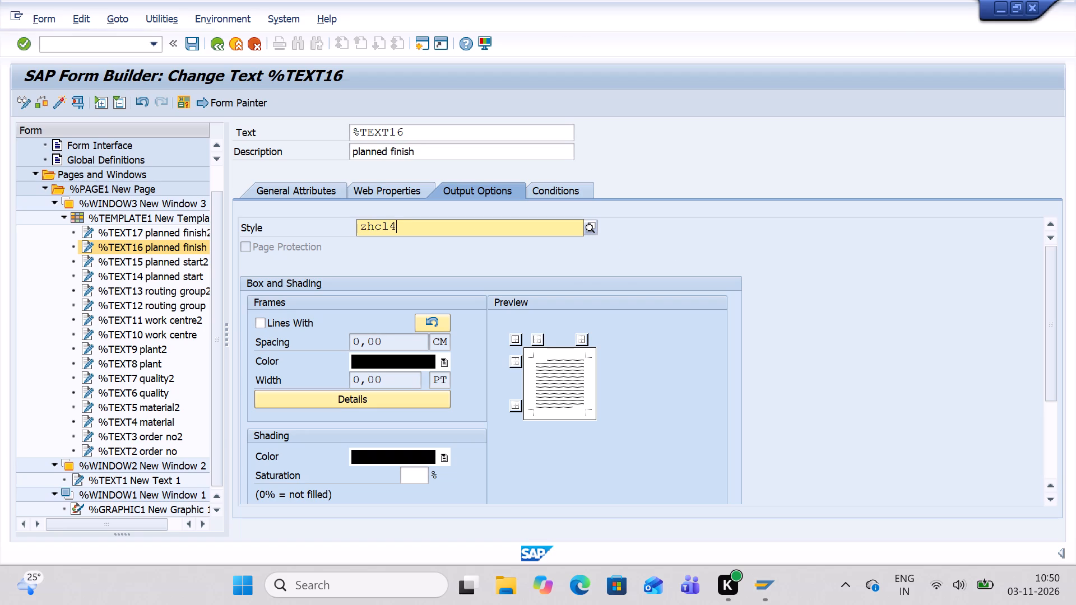
{"action": "key", "text": "shift+underscore"}
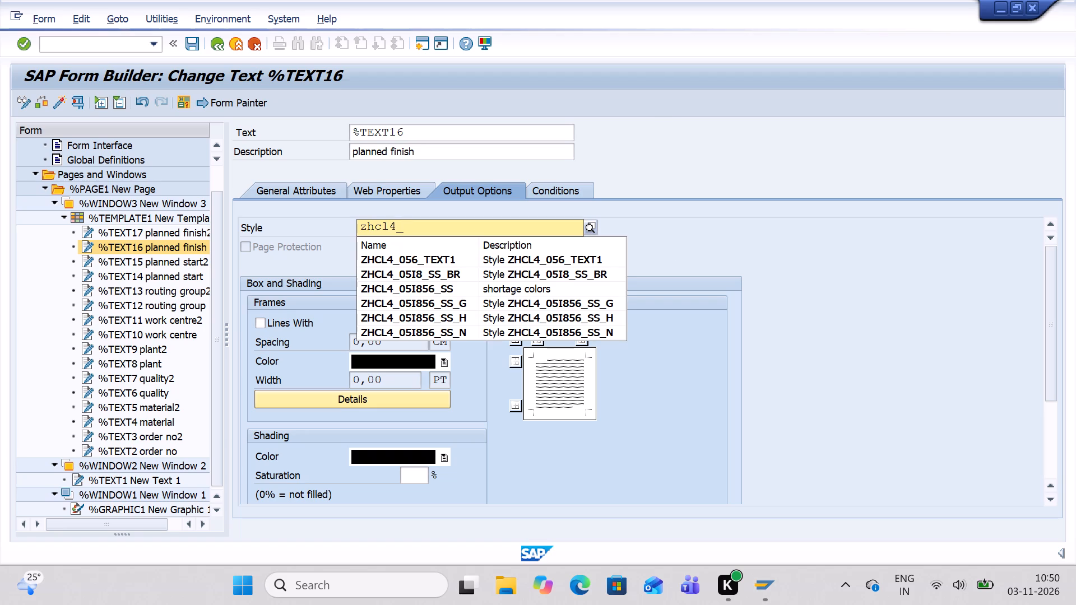
{"action": "double_click", "coordinate": [442, 263]}
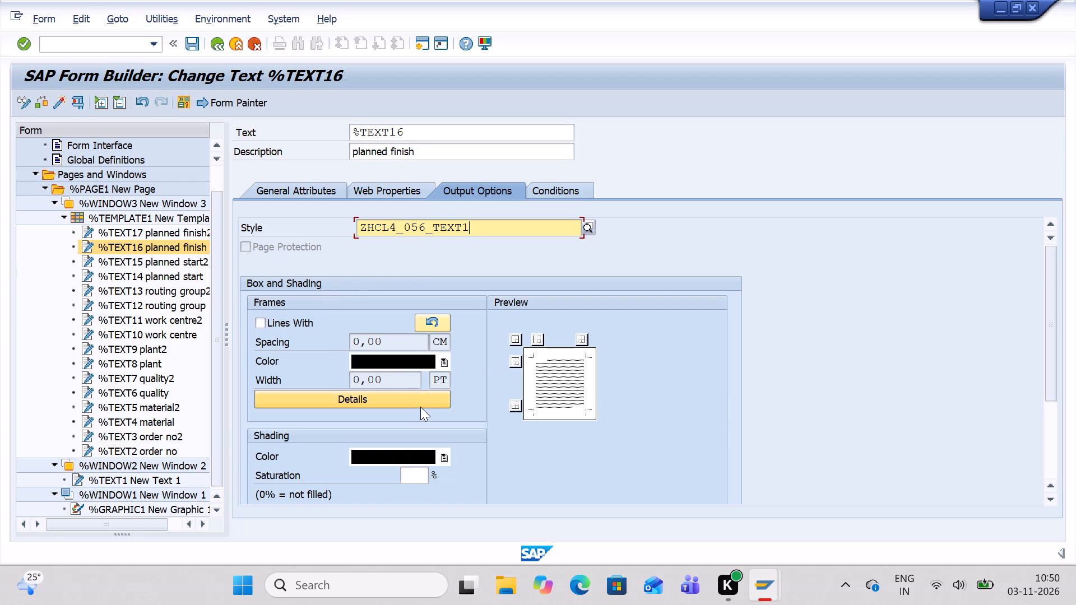
{"action": "scroll", "coordinate": [420, 407], "scroll_direction": "right", "scroll_amount": 1}
{"action": "scroll", "coordinate": [420, 407], "scroll_direction": "up", "scroll_amount": 8}
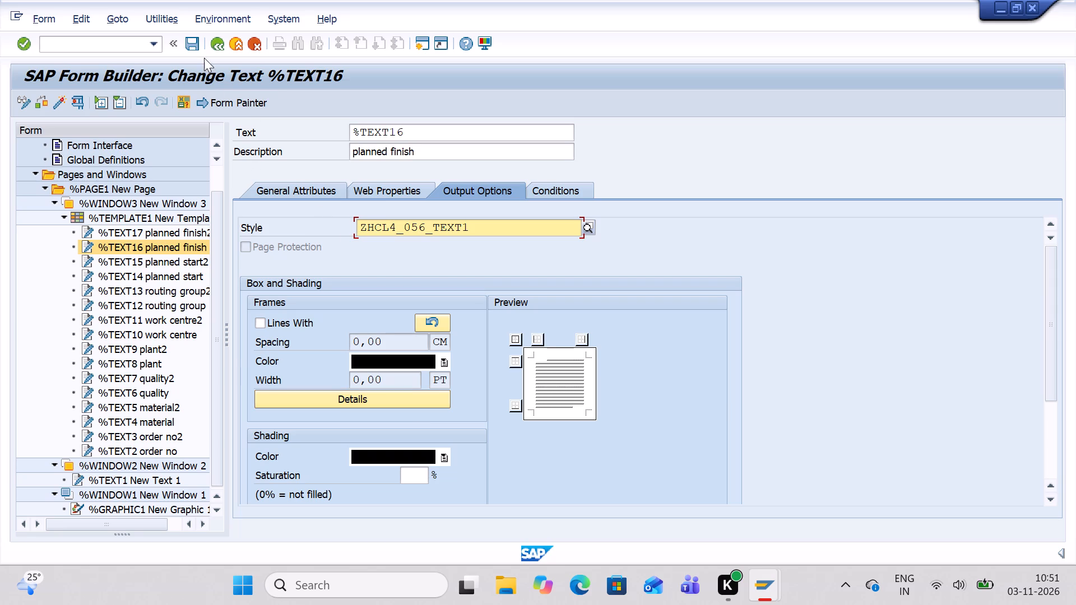
Save and activate the form ZHCL4_056_TRAVELLER_SF.
{"action": "left_click", "coordinate": [186, 39]}
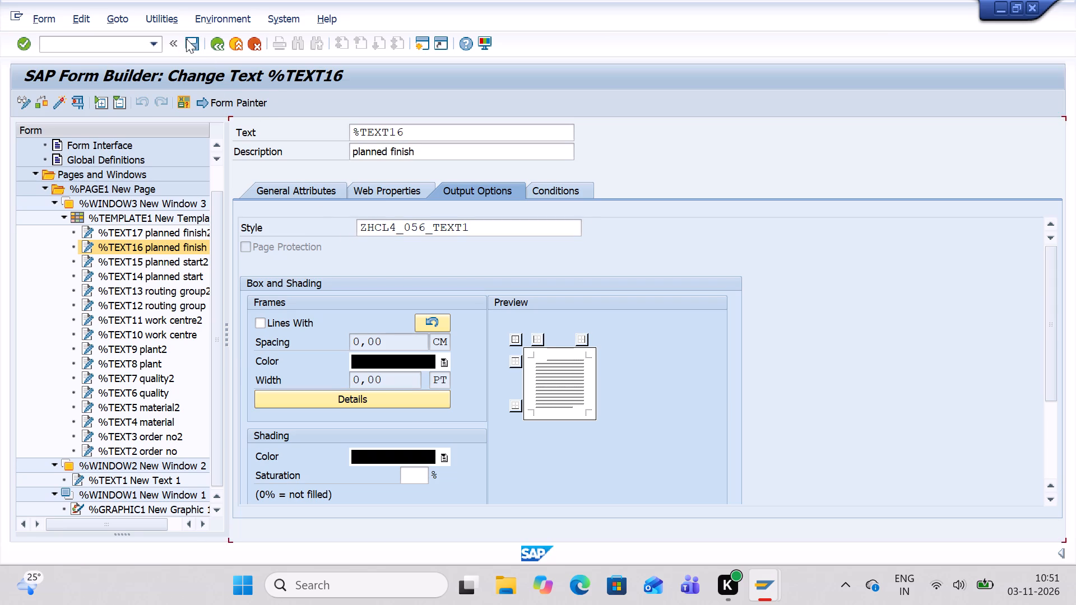
{"action": "left_click", "coordinate": [53, 103]}
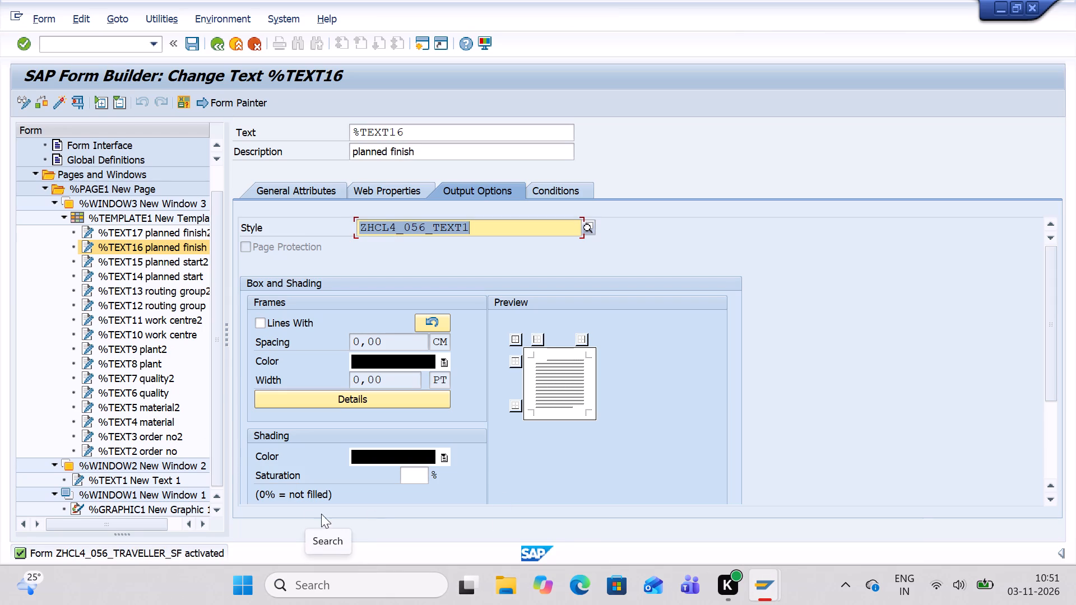
Widen the form tree pane slightly so the full names of the text nodes fit.
{"action": "left_click_drag", "start_coordinate": [224, 366], "coordinate": [247, 371]}
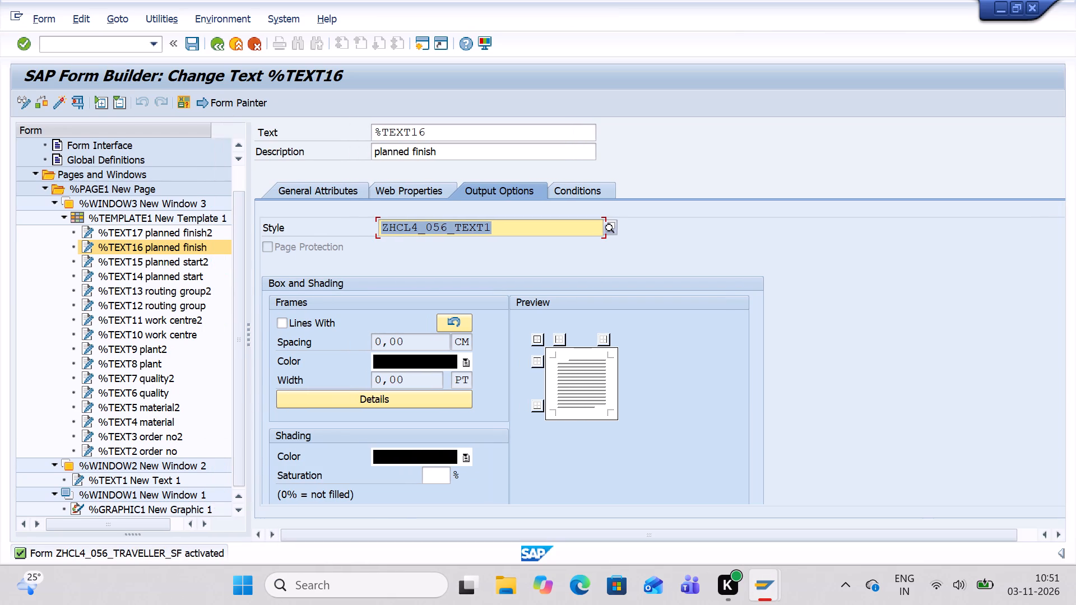
{"action": "left_click_drag", "start_coordinate": [247, 371], "coordinate": [241, 374]}
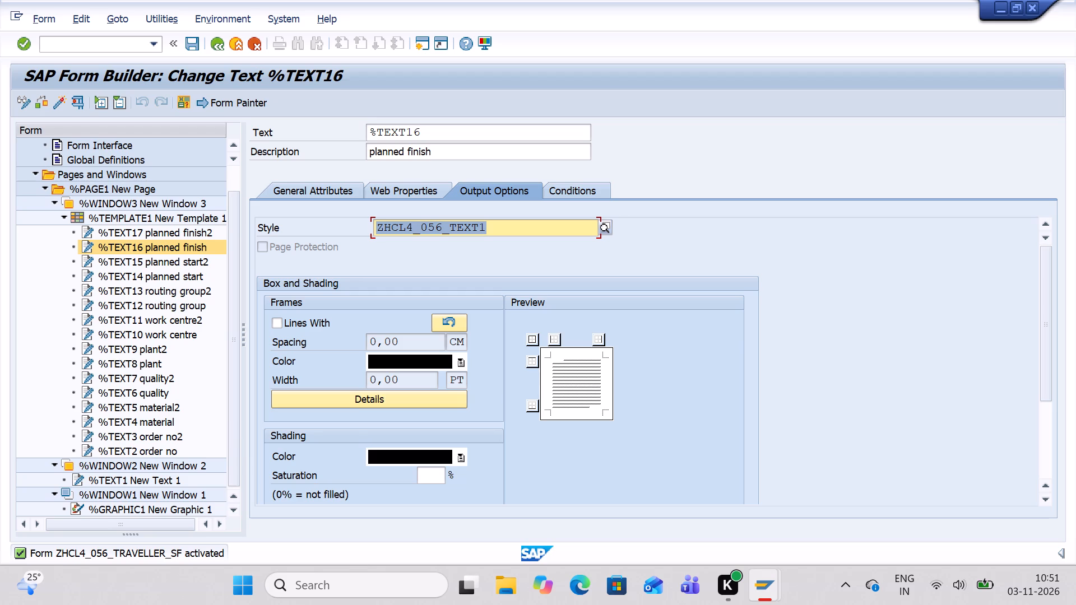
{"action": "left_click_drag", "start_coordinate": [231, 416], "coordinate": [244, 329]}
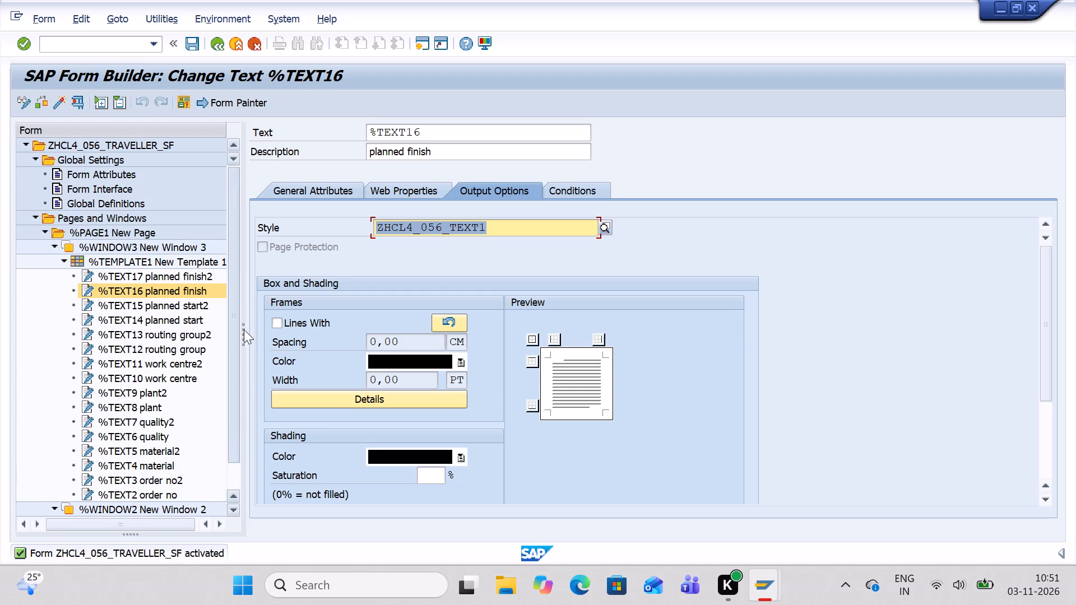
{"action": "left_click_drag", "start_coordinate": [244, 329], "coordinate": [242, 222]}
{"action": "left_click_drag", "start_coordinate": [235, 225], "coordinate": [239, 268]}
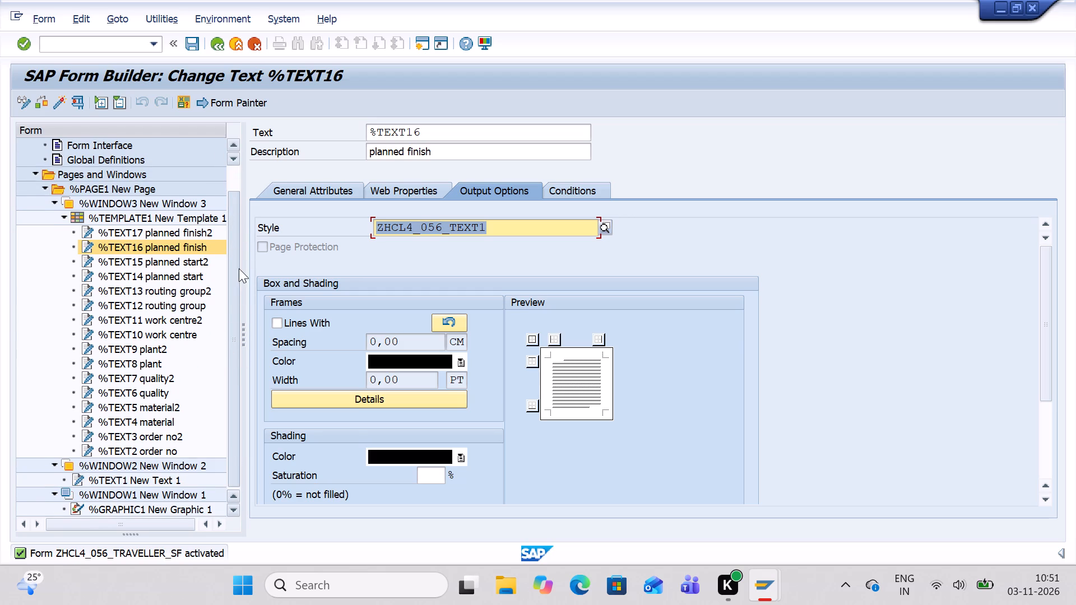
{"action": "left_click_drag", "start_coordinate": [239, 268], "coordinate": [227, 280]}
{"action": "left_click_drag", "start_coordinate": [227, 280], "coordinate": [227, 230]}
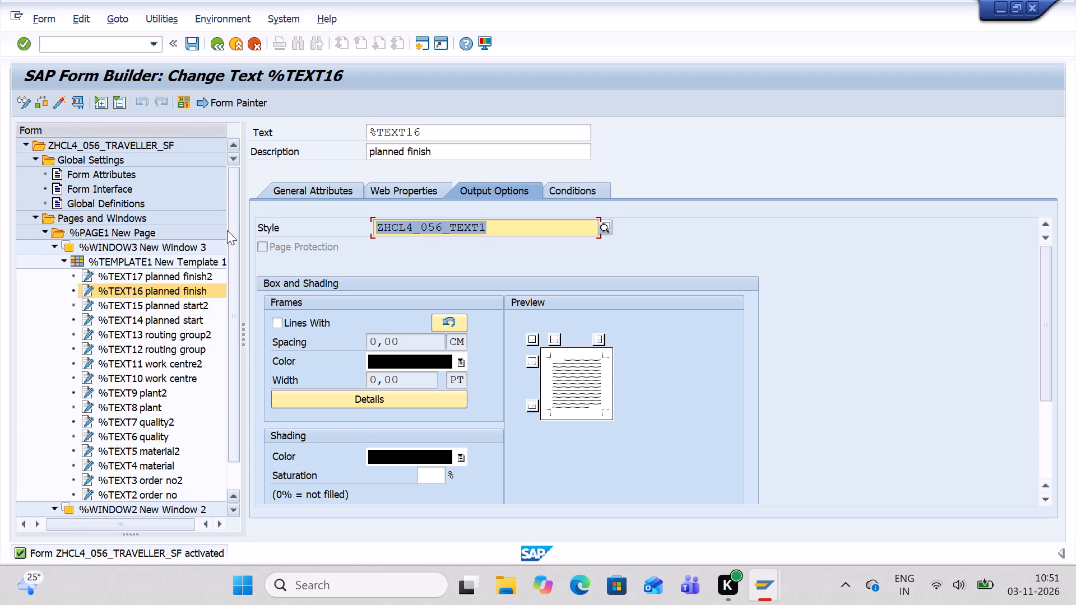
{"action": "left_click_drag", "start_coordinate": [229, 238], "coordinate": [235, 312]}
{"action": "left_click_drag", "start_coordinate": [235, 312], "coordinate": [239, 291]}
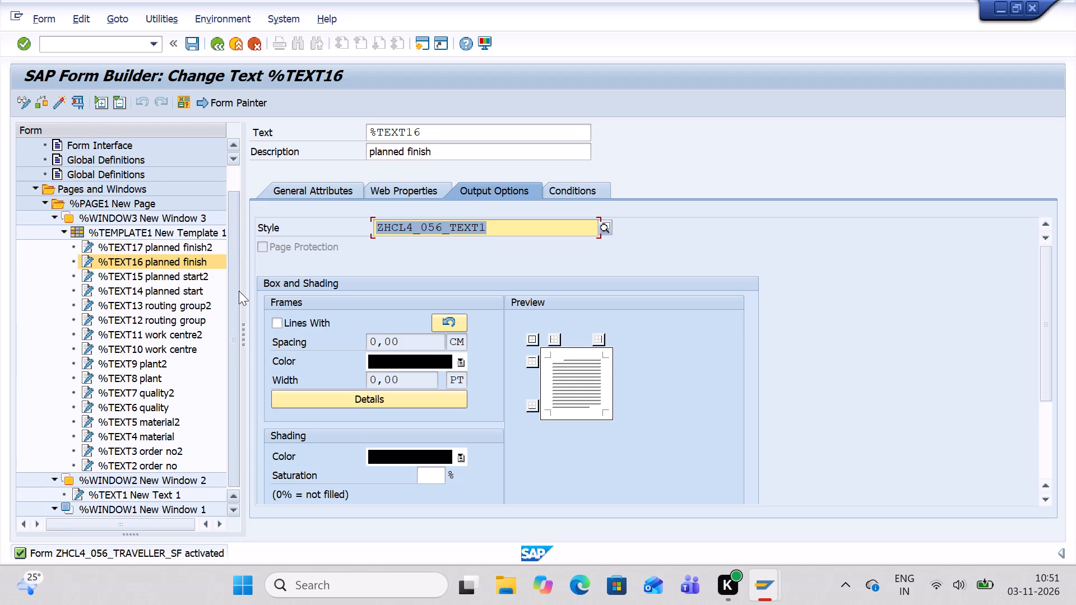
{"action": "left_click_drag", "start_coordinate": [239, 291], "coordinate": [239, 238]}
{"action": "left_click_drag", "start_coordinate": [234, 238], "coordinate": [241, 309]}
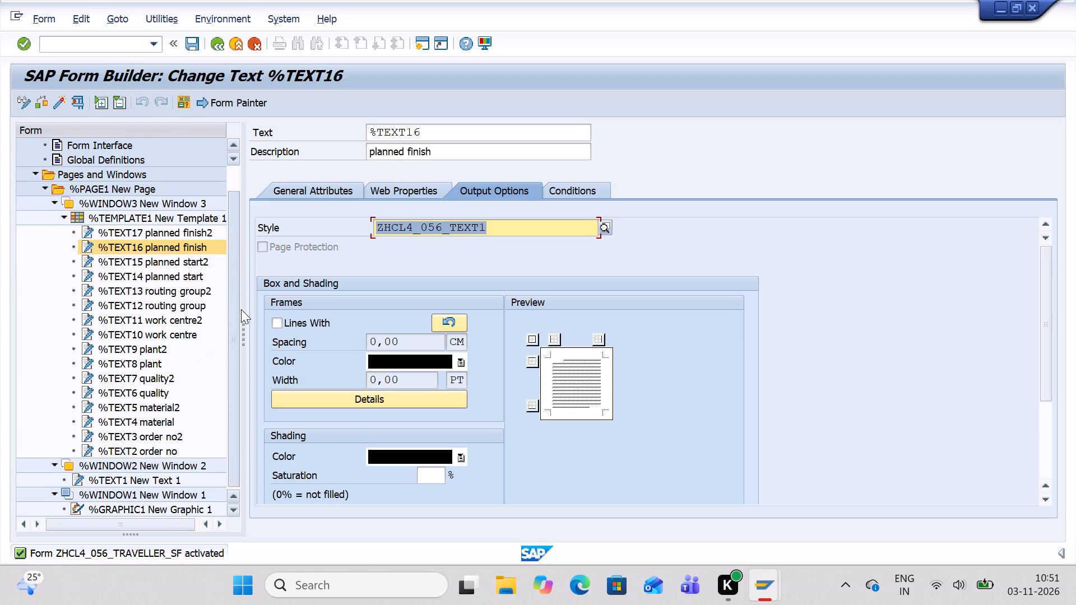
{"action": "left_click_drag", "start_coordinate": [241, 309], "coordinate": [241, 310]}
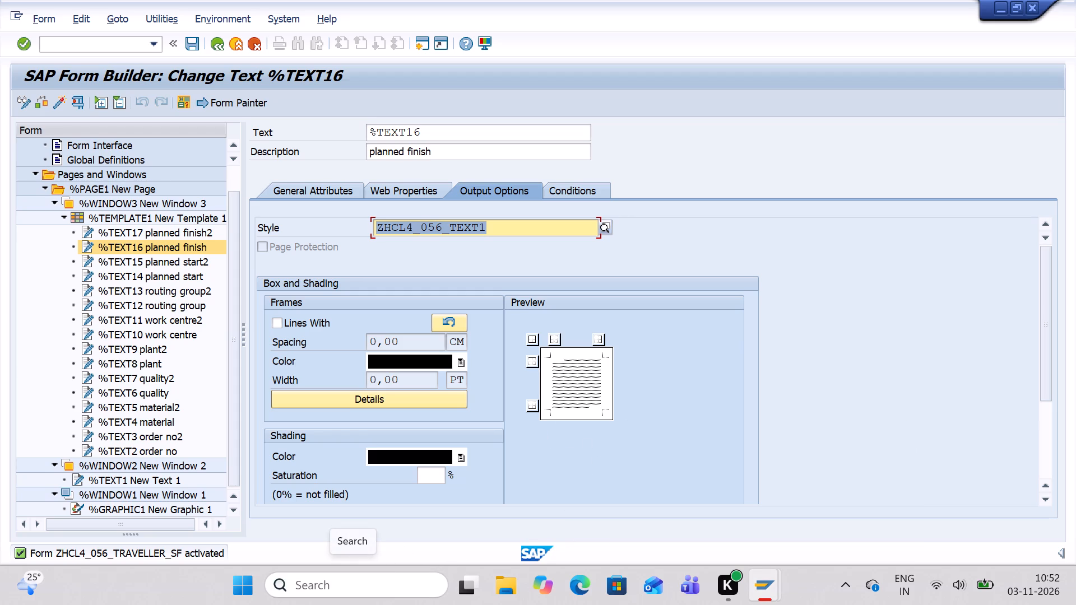
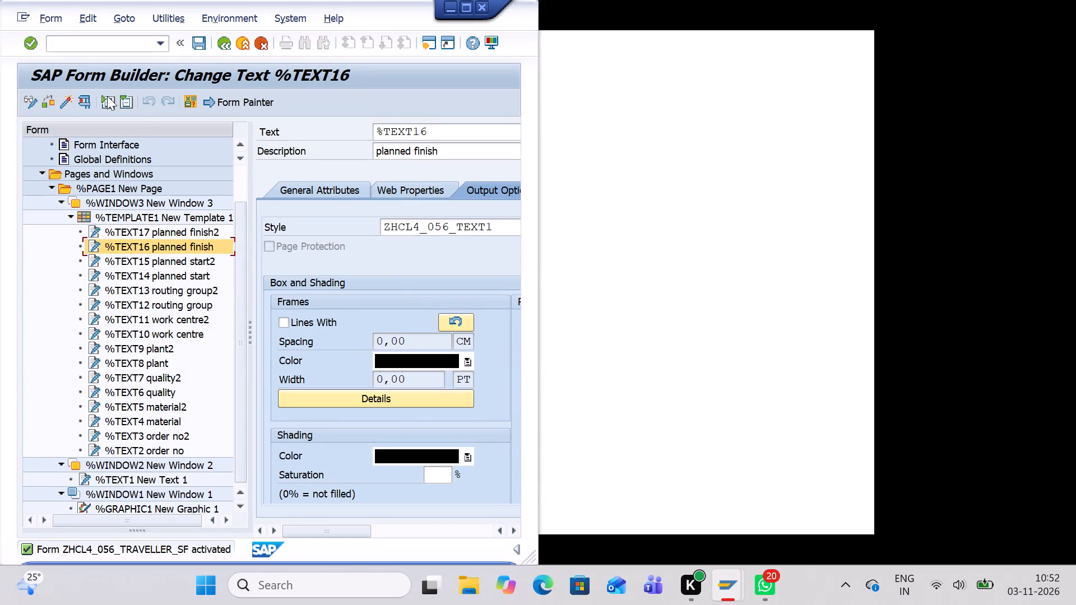
Test the activated form by executing its generated function module /1BCDWB/SF00001145 with the default import parameters.
{"action": "left_click", "coordinate": [87, 100]}
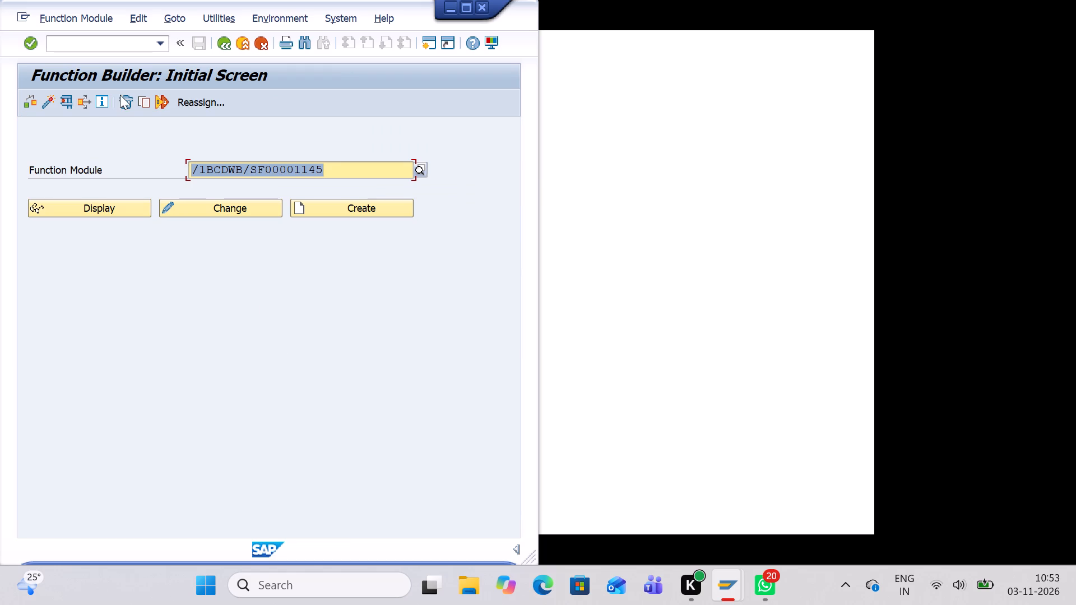
{"action": "left_click", "coordinate": [68, 105]}
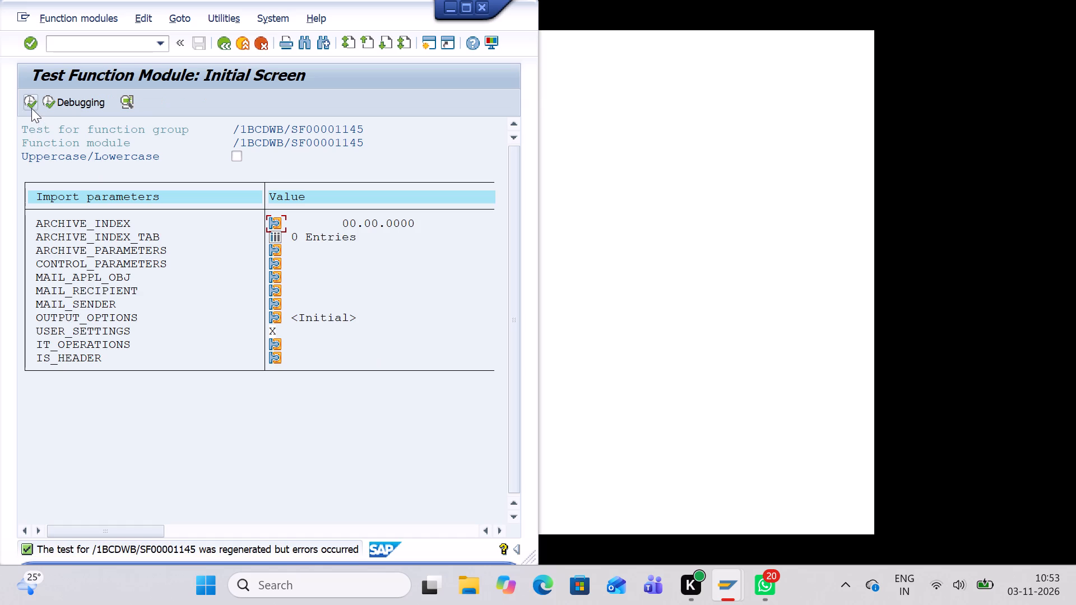
{"action": "left_click", "coordinate": [31, 104]}
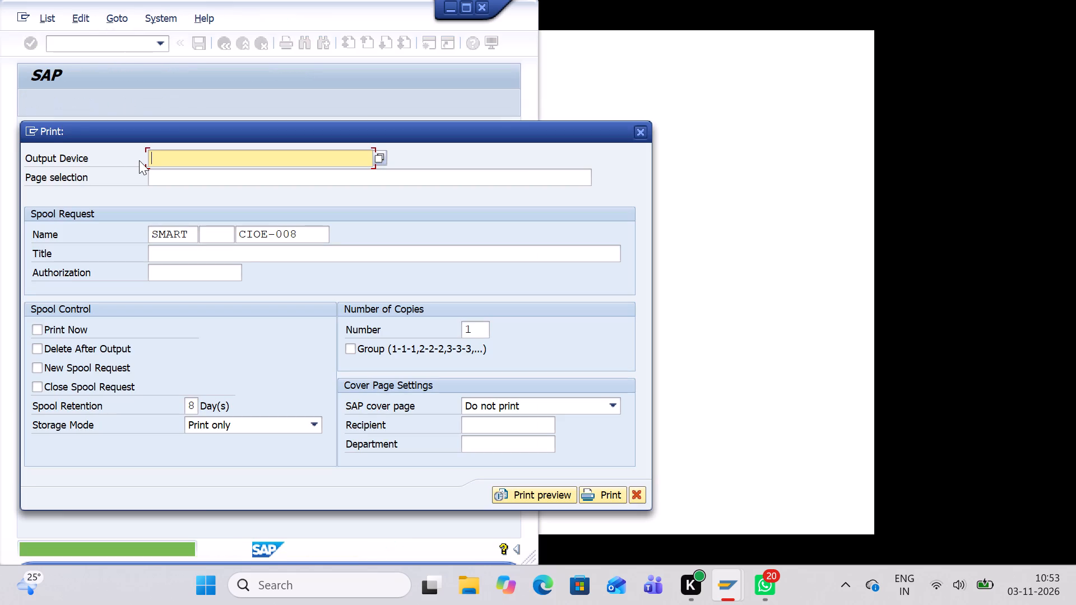
Preview the form's print output using output device LOCL, then return to the form in the Form Builder.
{"action": "key", "text": "l"}
{"action": "key", "text": "Down"}
{"action": "key", "text": "Return"}
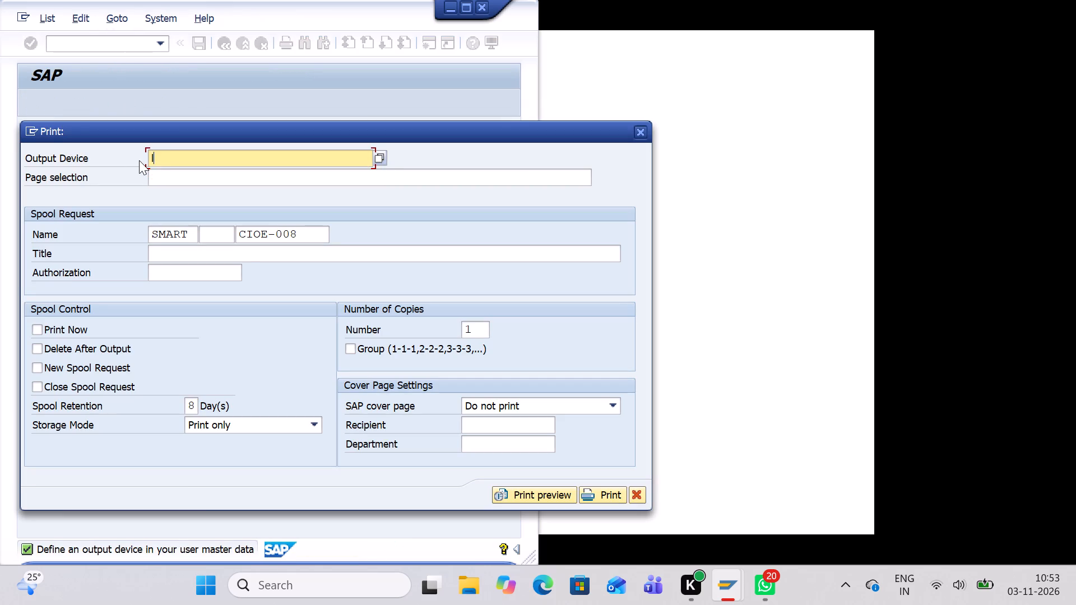
{"action": "left_click", "coordinate": [544, 491]}
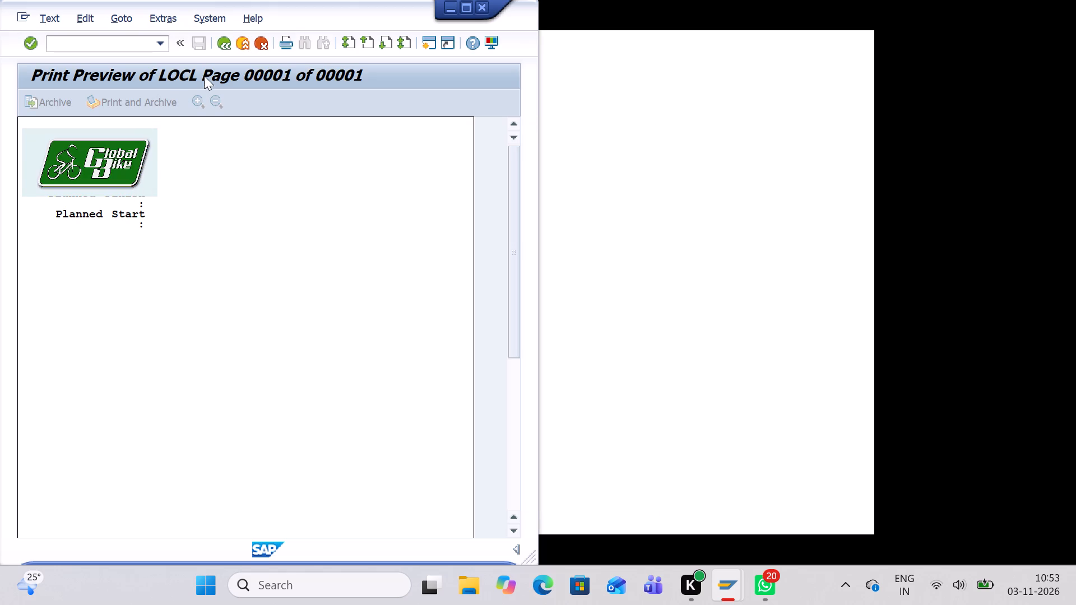
{"action": "left_click", "coordinate": [220, 45]}
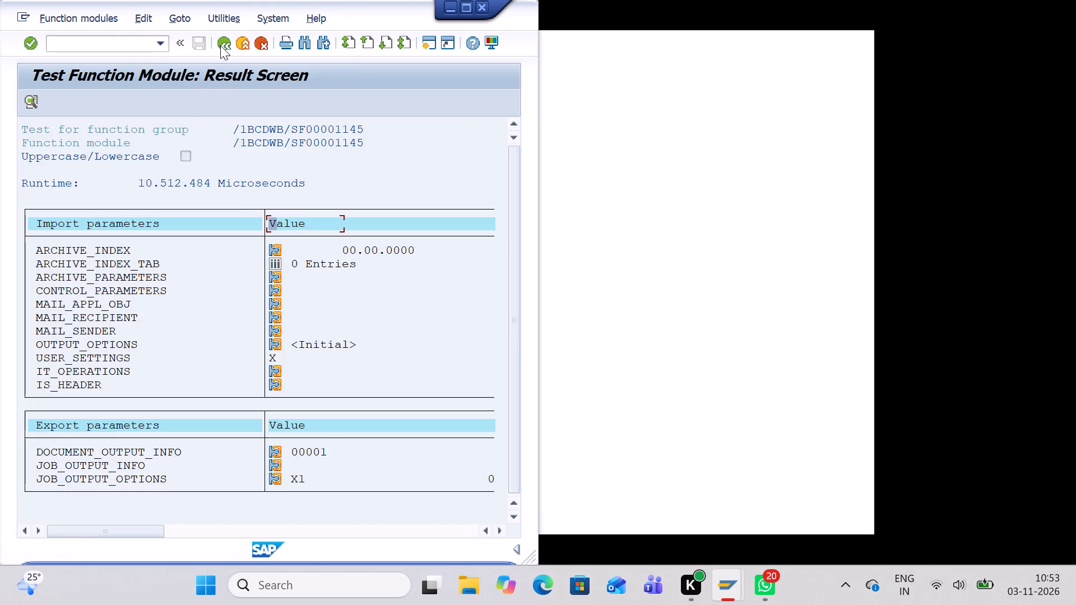
{"action": "left_click", "coordinate": [222, 46]}
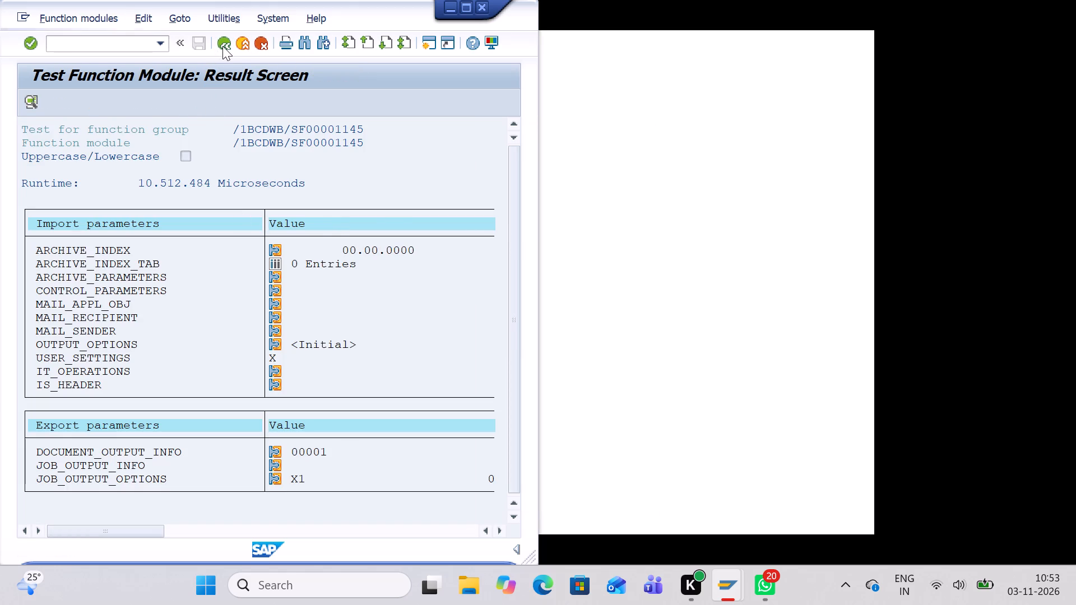
{"action": "left_click", "coordinate": [222, 46]}
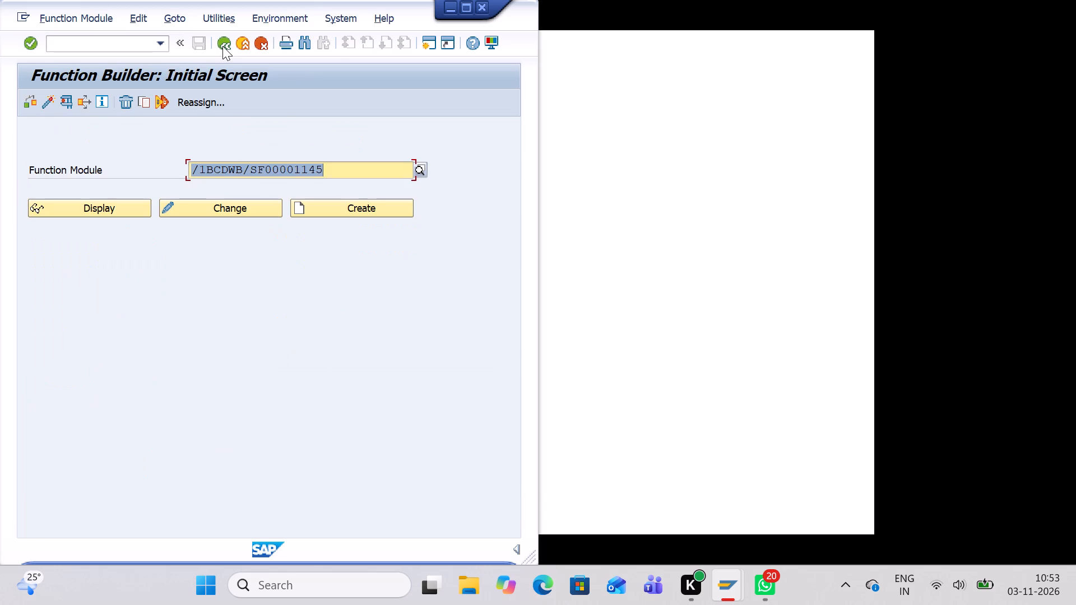
{"action": "left_click", "coordinate": [222, 46]}
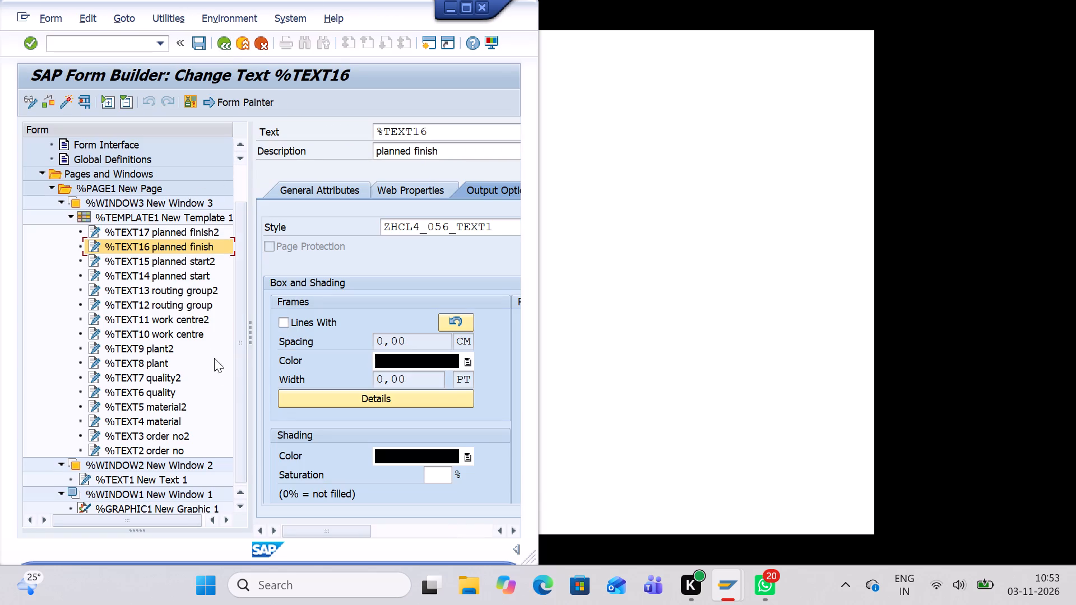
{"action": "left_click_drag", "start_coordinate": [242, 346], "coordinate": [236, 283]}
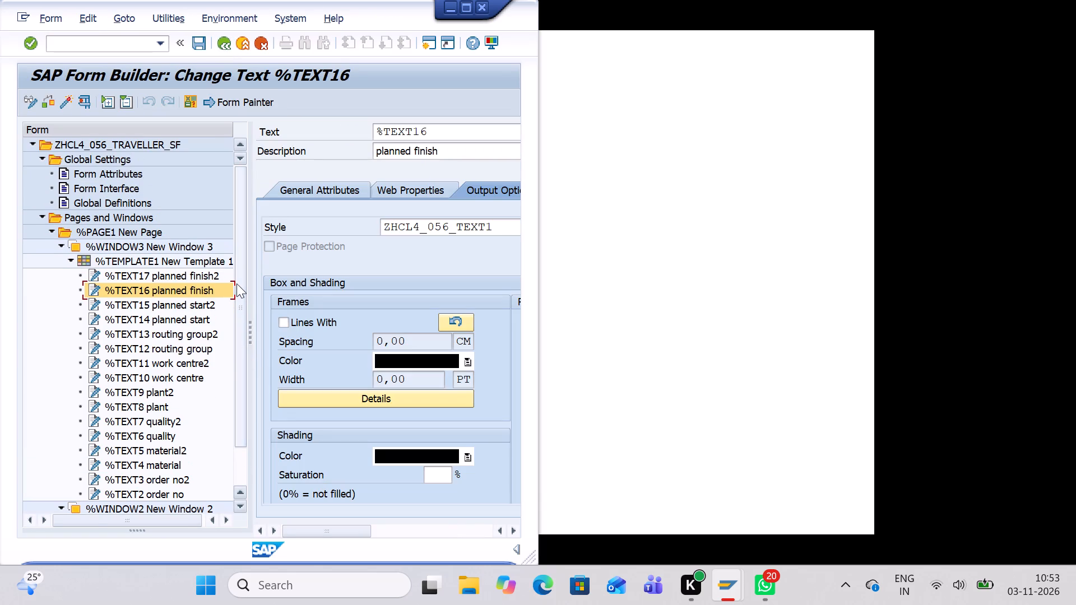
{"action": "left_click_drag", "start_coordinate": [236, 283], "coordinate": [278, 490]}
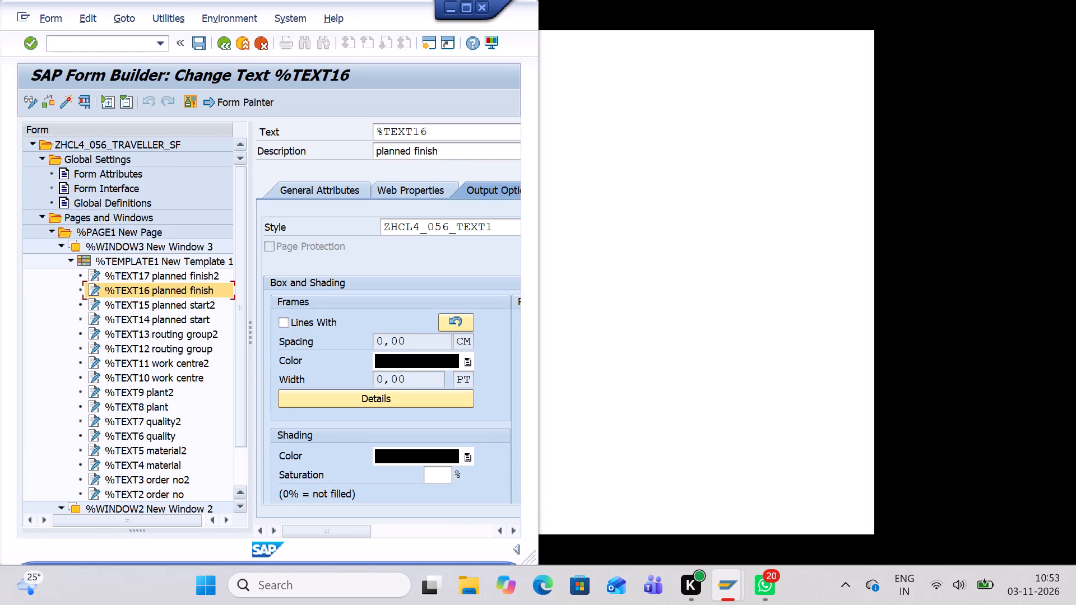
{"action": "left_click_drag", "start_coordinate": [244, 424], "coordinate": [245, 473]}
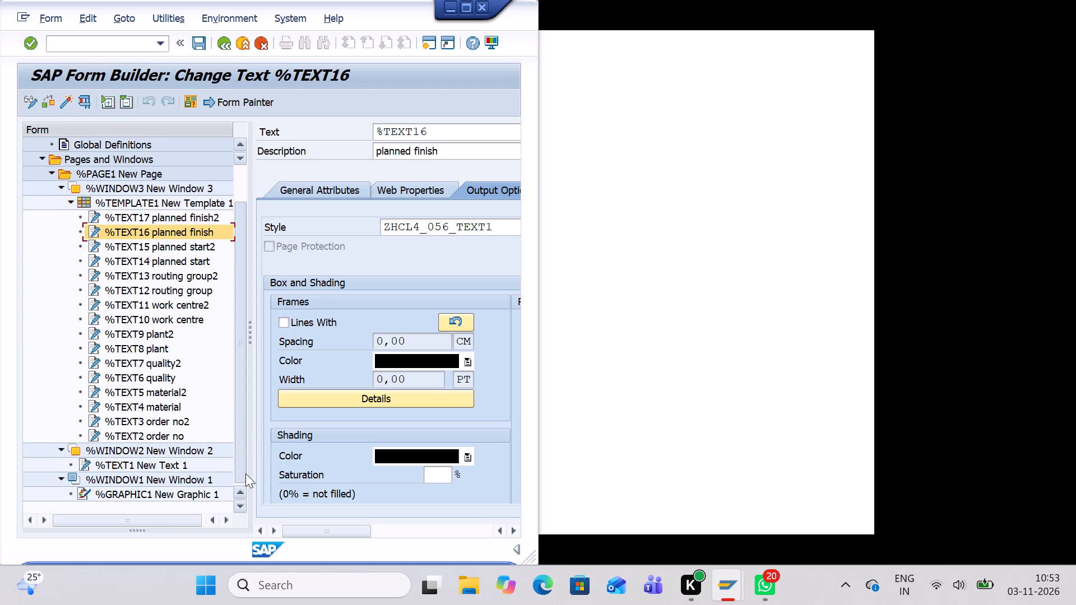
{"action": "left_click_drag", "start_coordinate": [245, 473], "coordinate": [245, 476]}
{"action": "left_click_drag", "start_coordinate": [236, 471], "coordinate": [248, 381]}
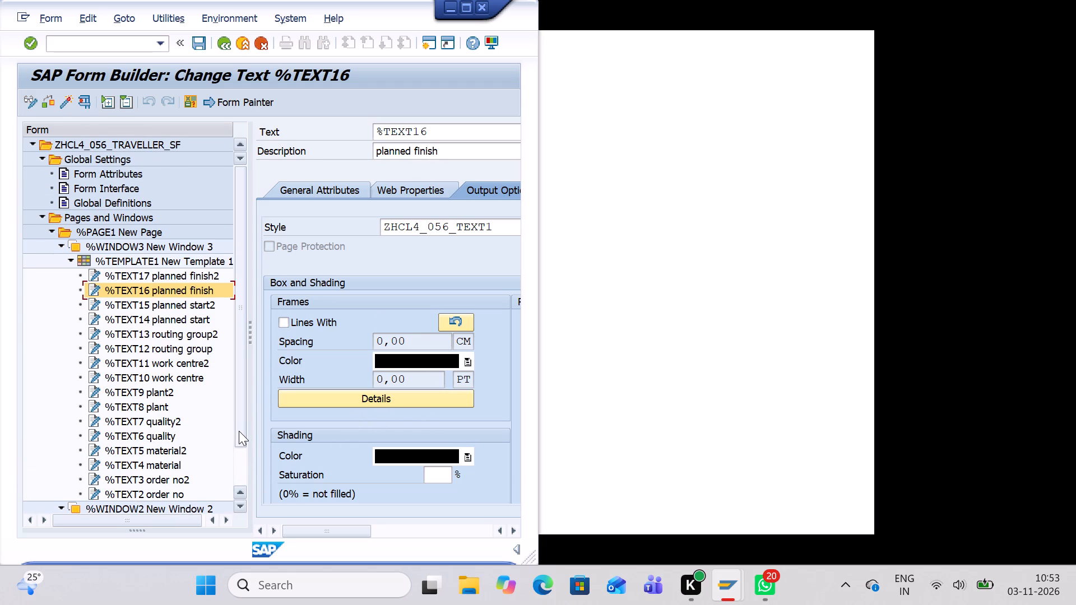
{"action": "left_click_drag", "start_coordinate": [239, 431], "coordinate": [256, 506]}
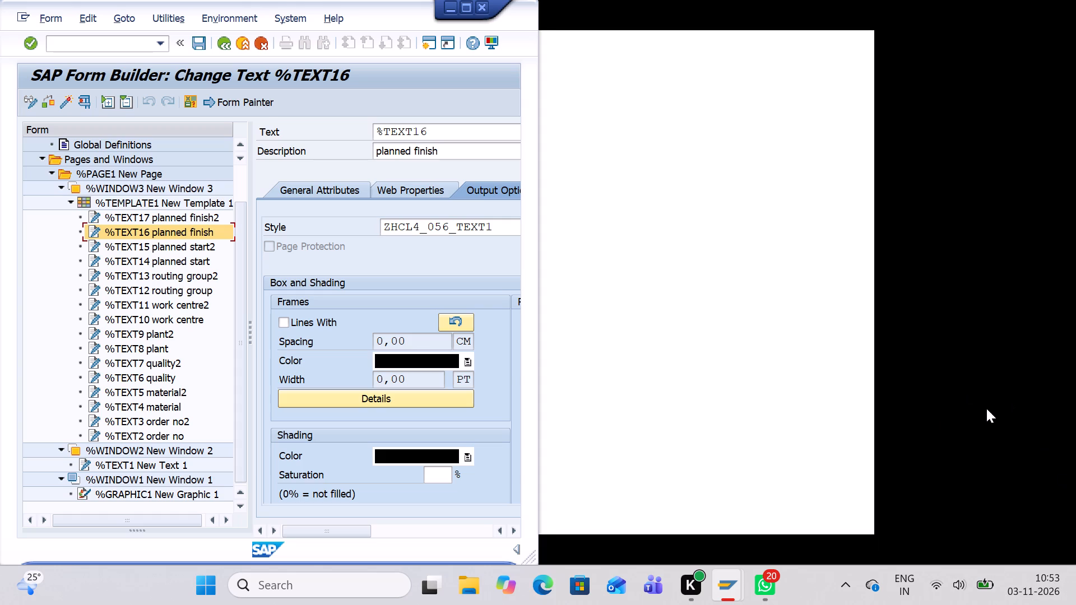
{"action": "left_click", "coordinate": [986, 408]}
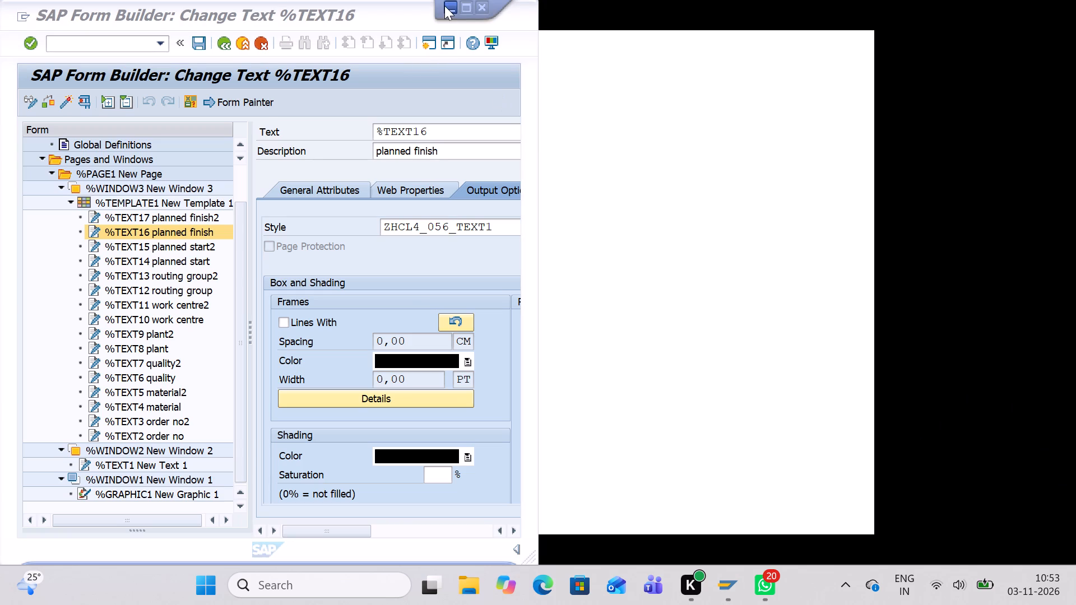
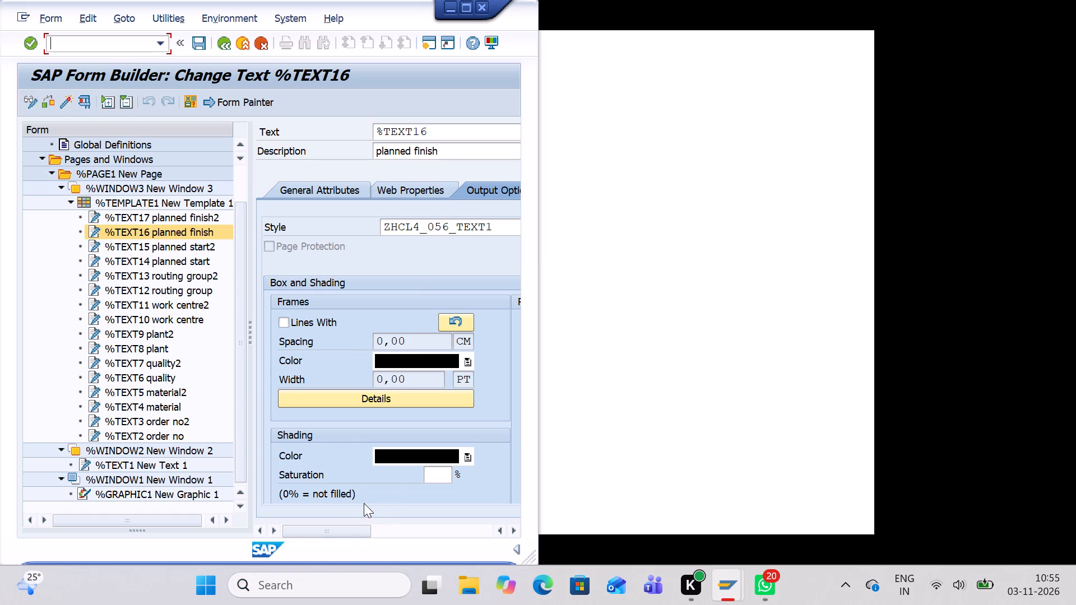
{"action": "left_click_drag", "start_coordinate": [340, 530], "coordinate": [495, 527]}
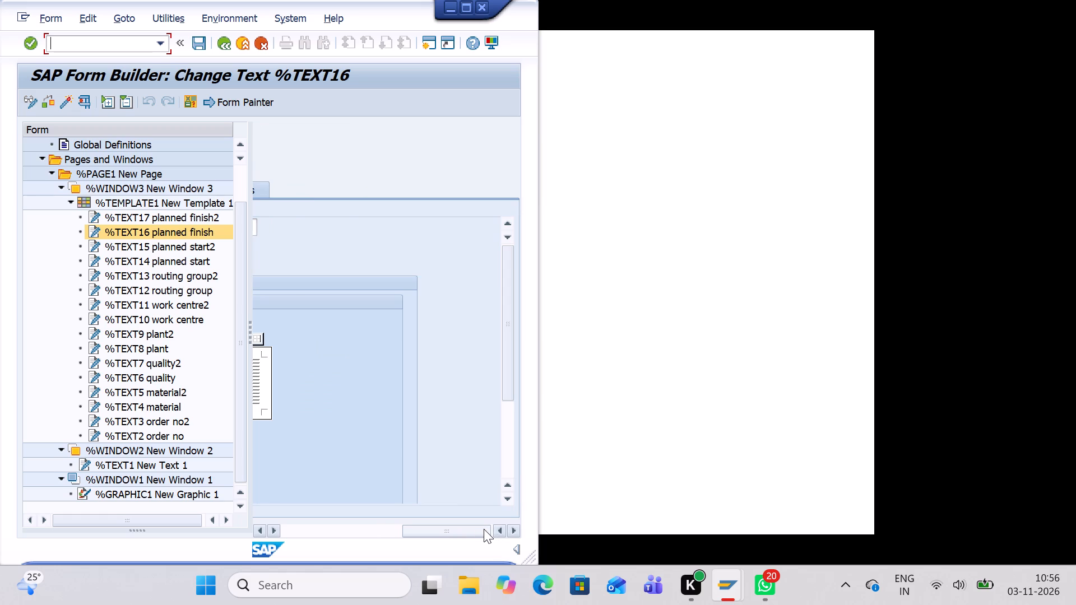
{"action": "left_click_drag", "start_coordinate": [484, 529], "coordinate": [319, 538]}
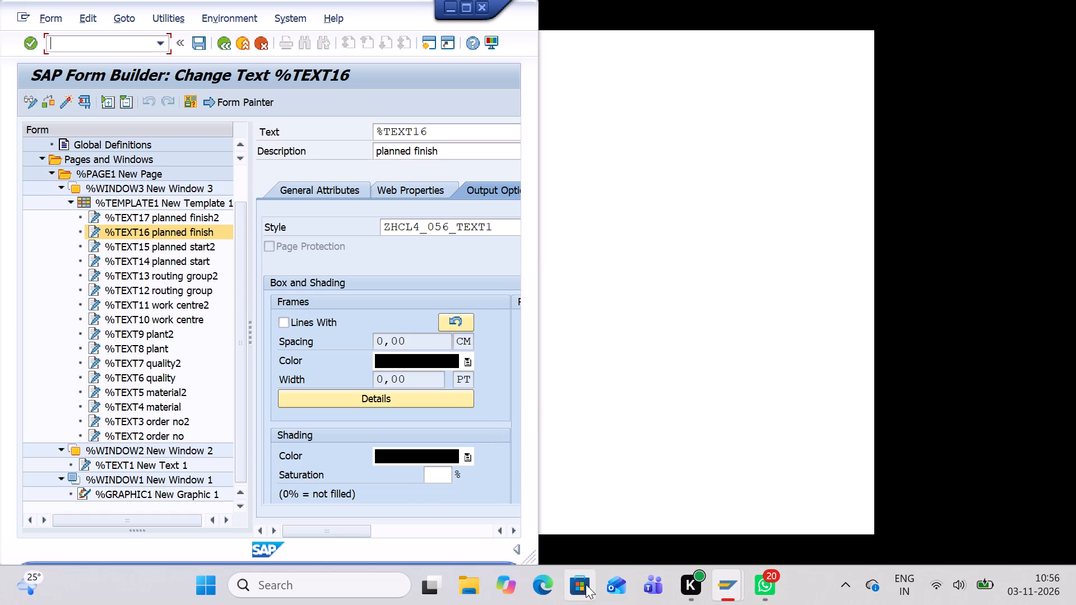
Open the Windows search with its list of recent searches.
{"action": "left_click", "coordinate": [328, 593]}
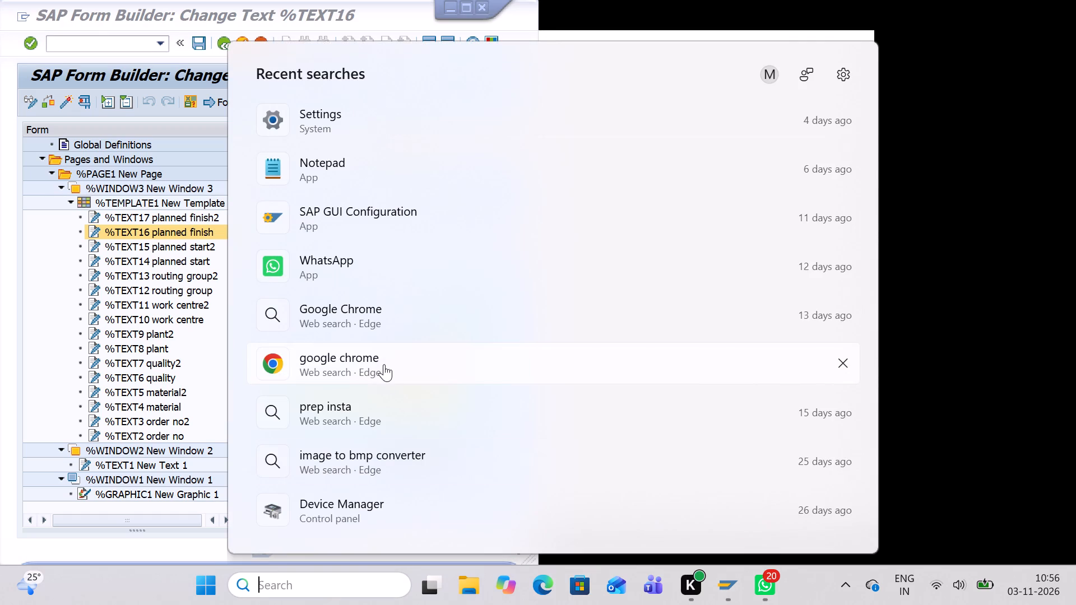
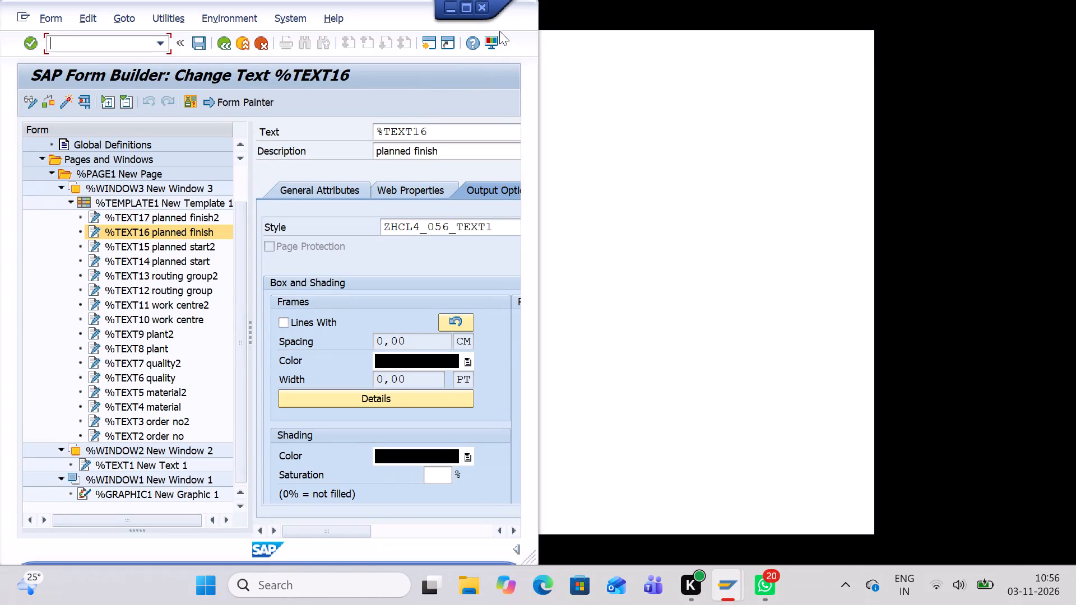
Maximize the Form Builder window and test-run the form's generated function module without filling any import parameters.
{"action": "left_click", "coordinate": [463, 10]}
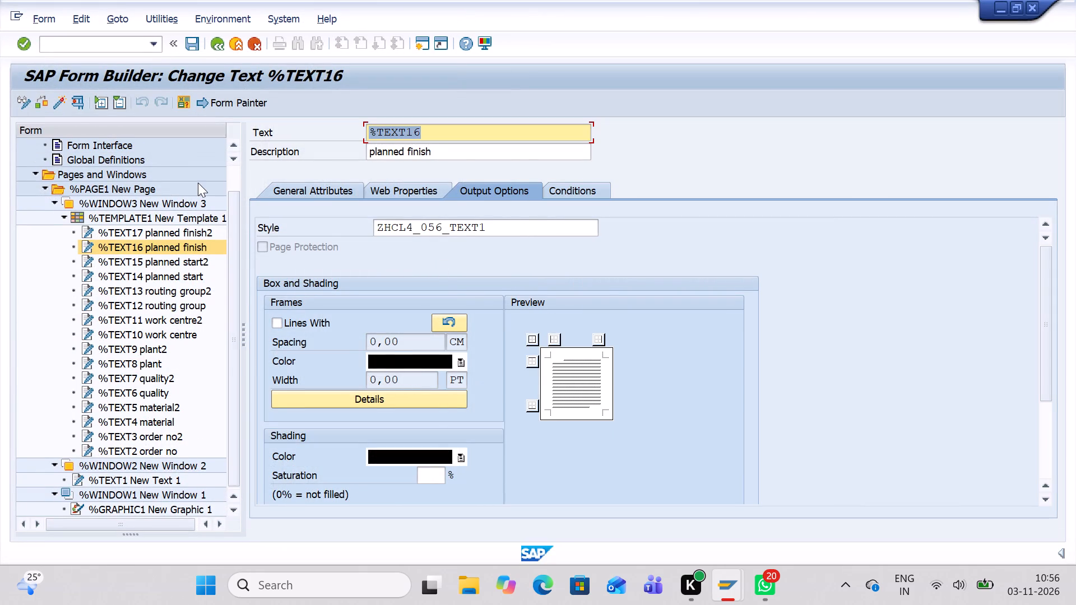
{"action": "left_click", "coordinate": [78, 95]}
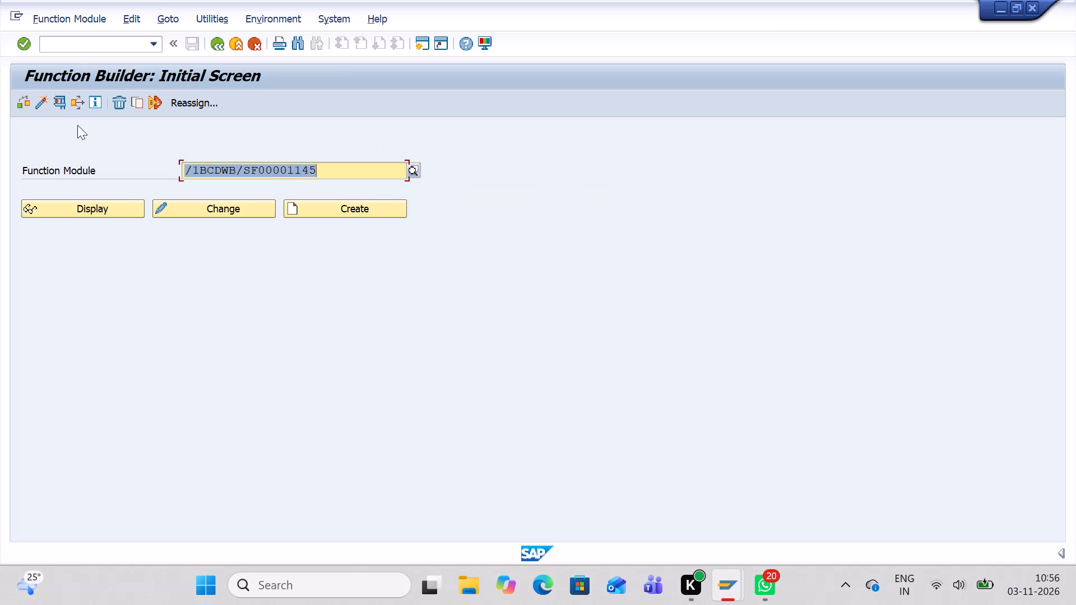
{"action": "left_click", "coordinate": [58, 100]}
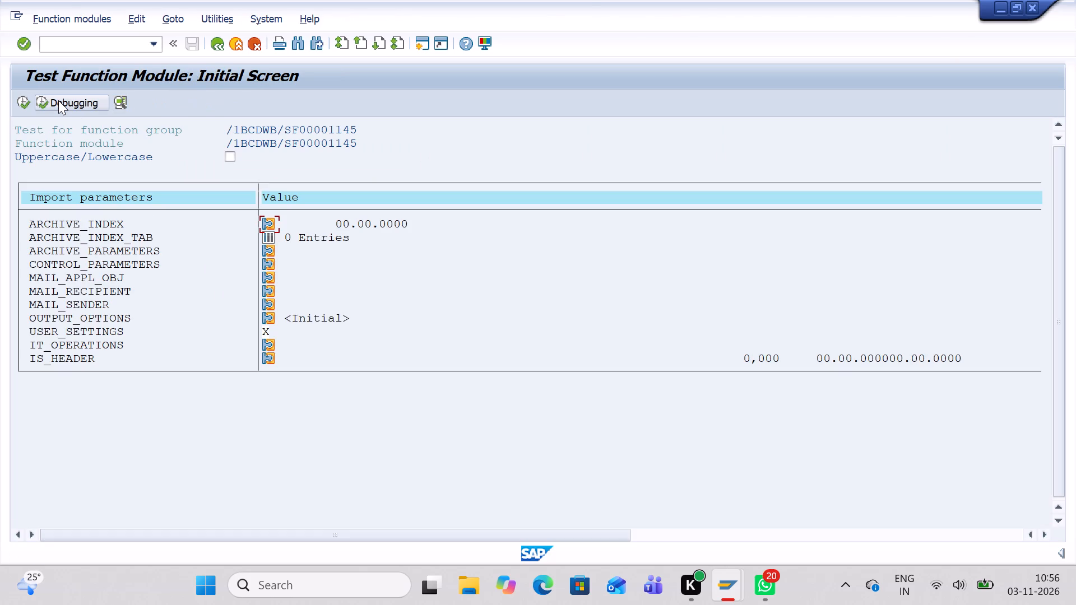
{"action": "left_click", "coordinate": [20, 104]}
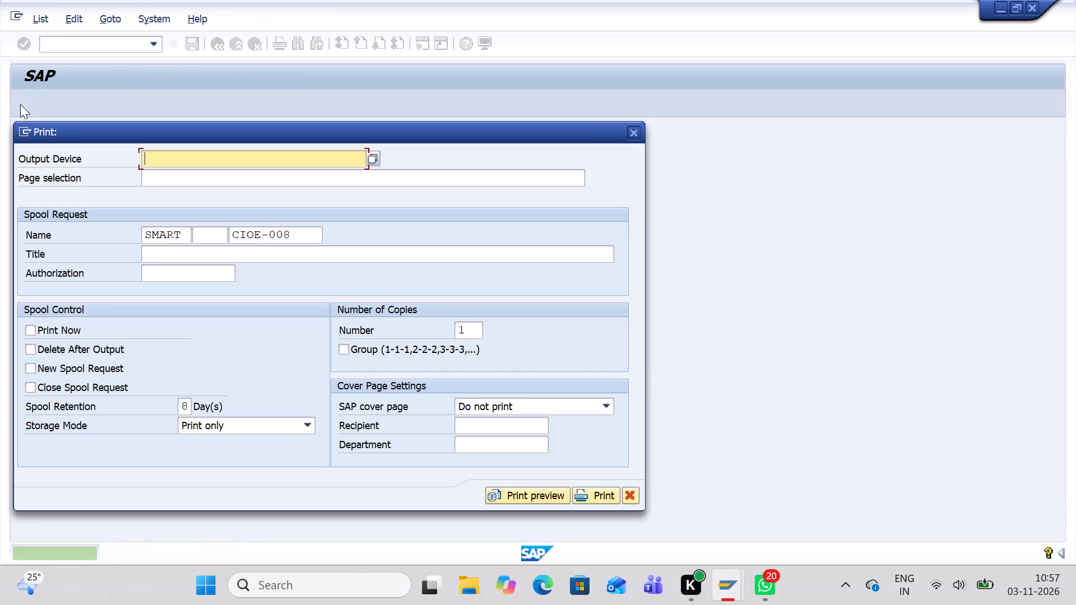
Preview the form's print output using output device LOCL, and return to the form editor.
{"action": "key", "text": "l"}
{"action": "key", "text": "Down"}
{"action": "key", "text": "Return"}
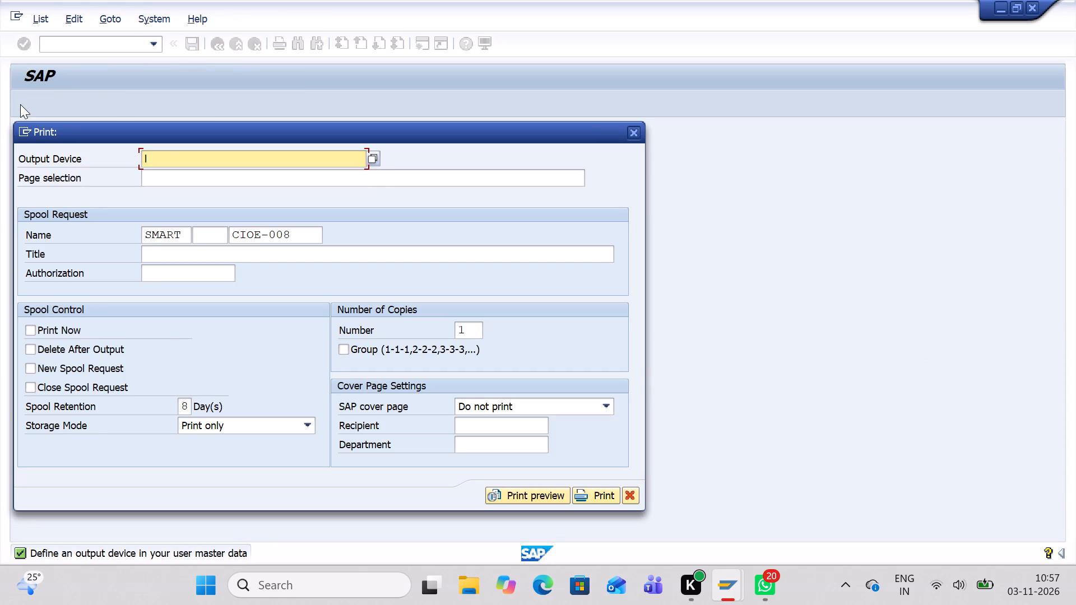
{"action": "left_click", "coordinate": [517, 497]}
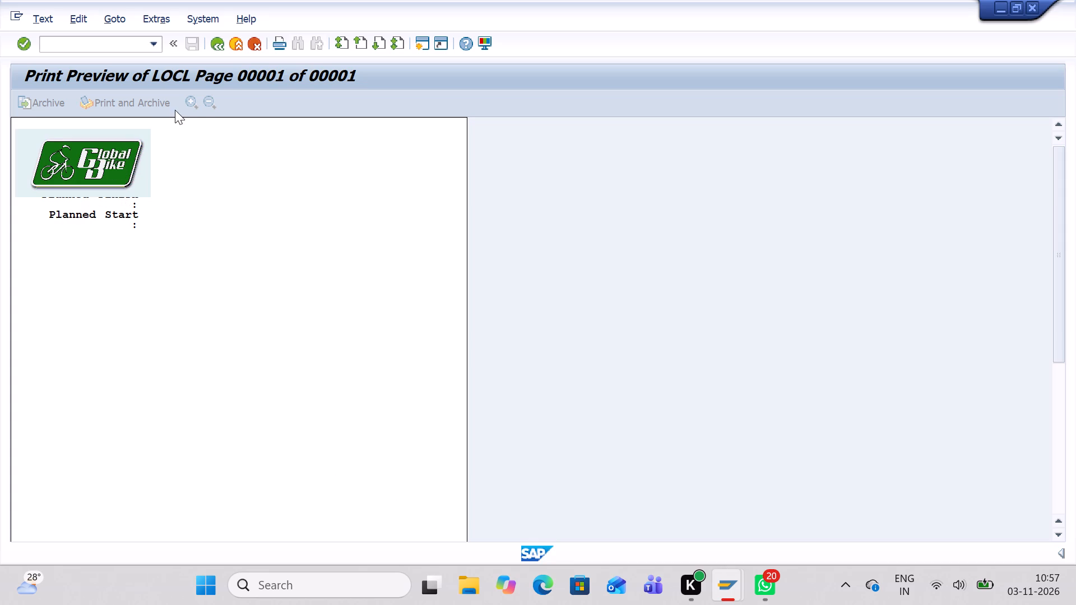
{"action": "left_click", "coordinate": [218, 45]}
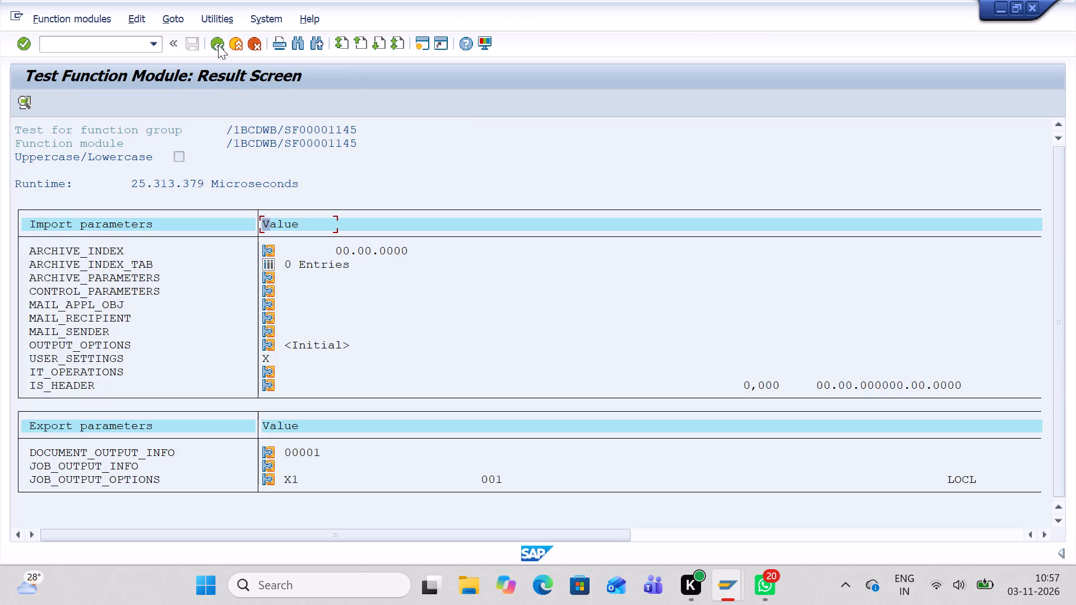
{"action": "left_click", "coordinate": [218, 45]}
{"action": "left_click", "coordinate": [218, 45]}
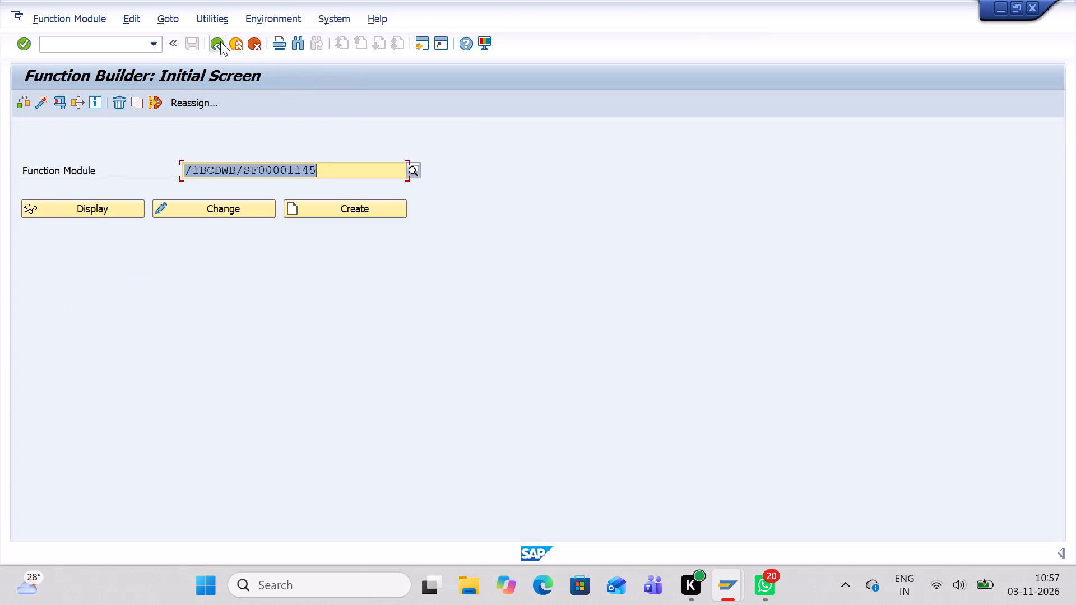
{"action": "left_click", "coordinate": [220, 41]}
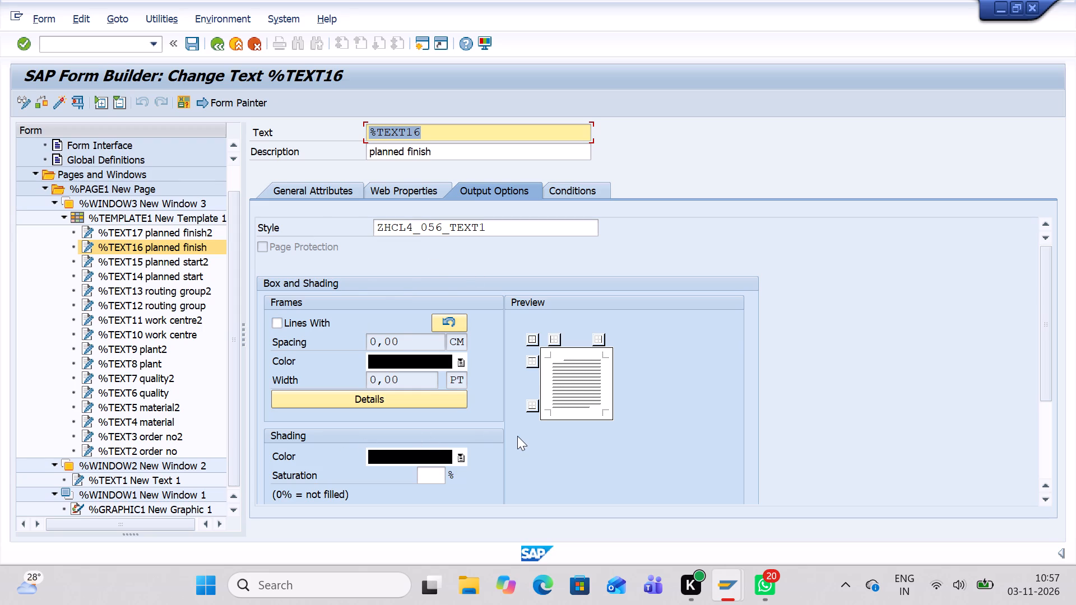
{"action": "scroll", "coordinate": [517, 436], "scroll_direction": "down", "scroll_amount": 8}
Start Smart Styles in a new session and open style ZHCL4_056_TEXT1 for changing.
{"action": "left_click", "coordinate": [106, 43]}
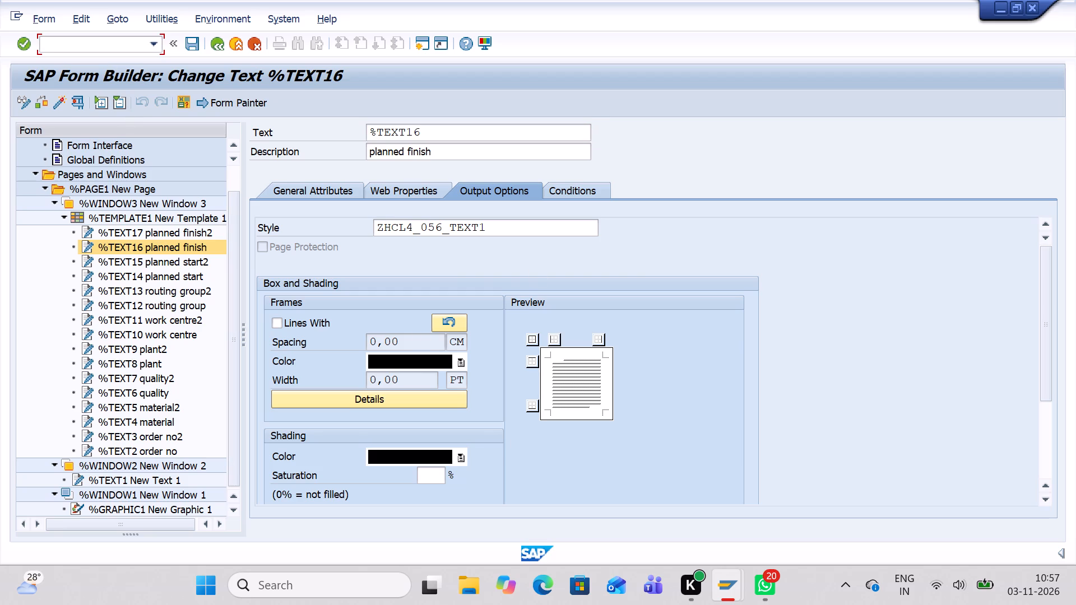
{"action": "type", "text": "/osmartstyle"}
{"action": "key", "text": "s"}
{"action": "key", "text": "Return"}
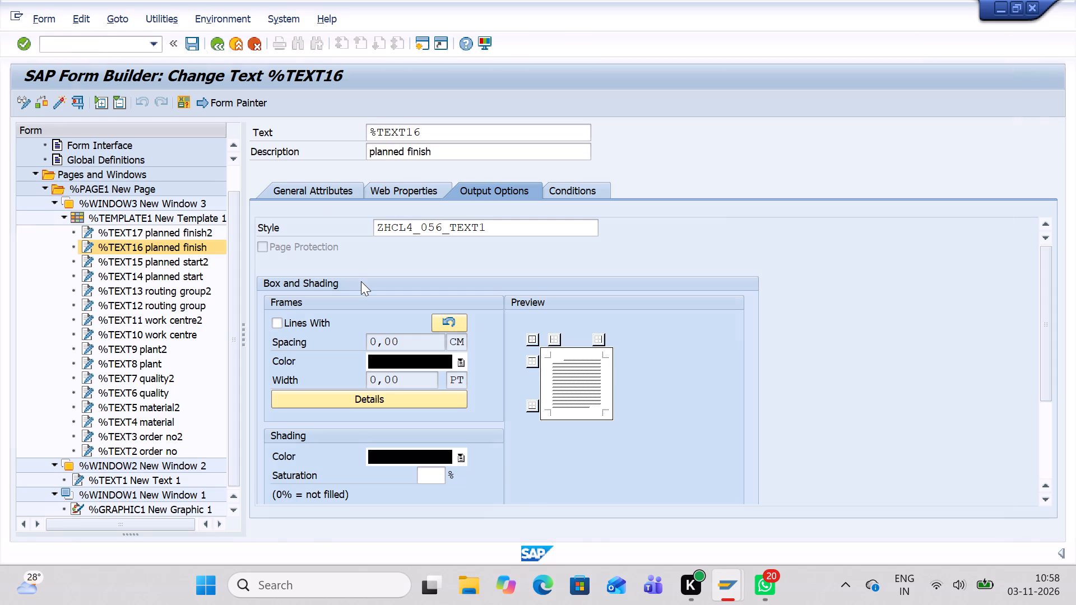
{"action": "key", "text": "x"}
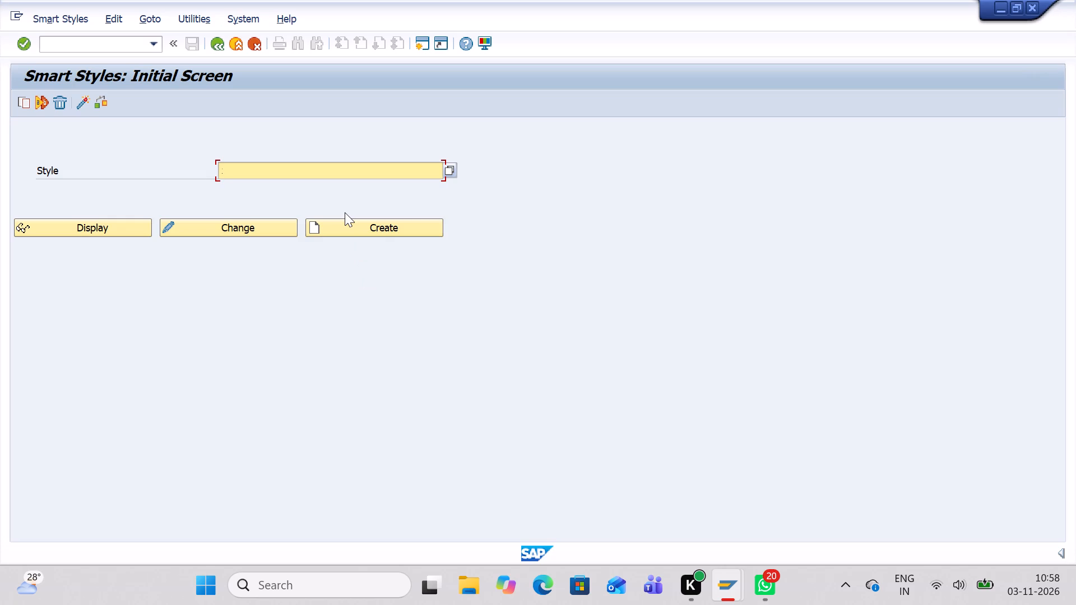
{"action": "key", "text": "BackSpace"}
{"action": "key", "text": "z"}
{"action": "left_click", "coordinate": [338, 191]}
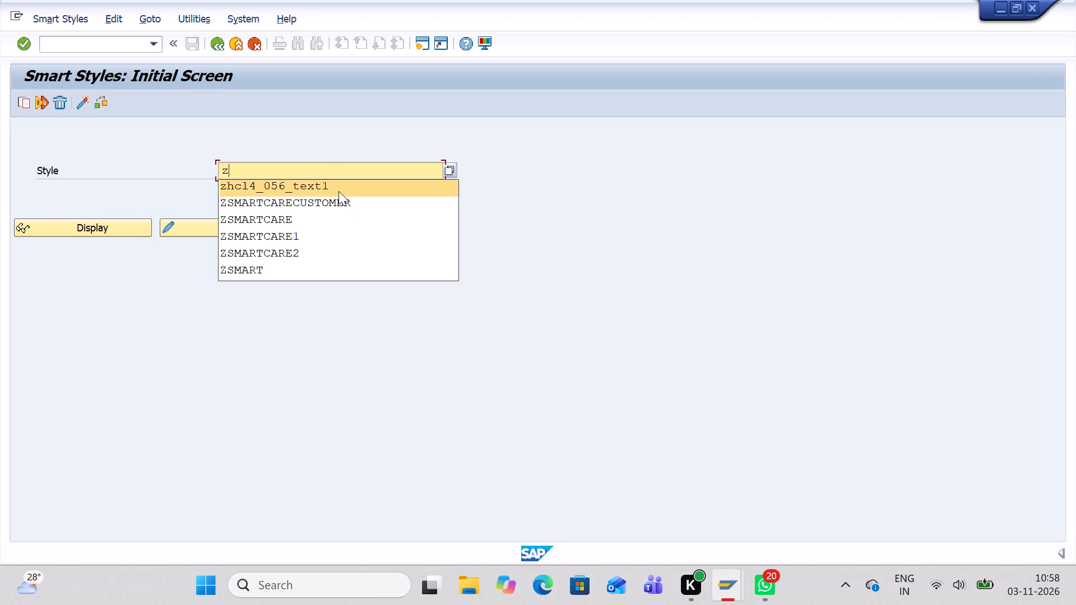
{"action": "left_click", "coordinate": [262, 226]}
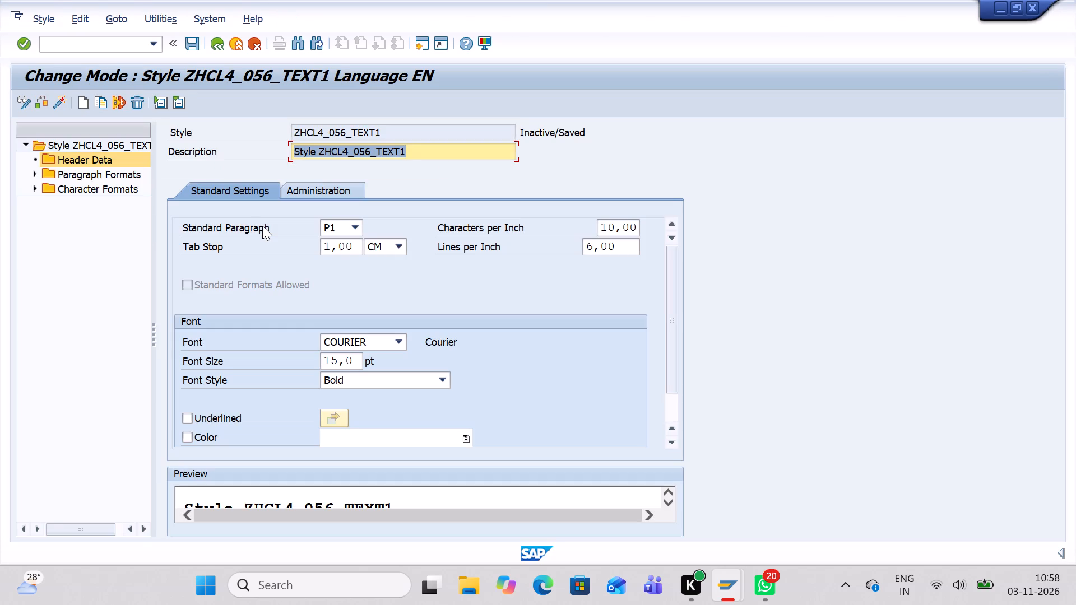
Check the style's header data and open paragraph format P1.
{"action": "scroll", "coordinate": [427, 378], "scroll_direction": "down", "scroll_amount": 5}
{"action": "scroll", "coordinate": [375, 271], "scroll_direction": "up", "scroll_amount": 2}
{"action": "scroll", "coordinate": [375, 271], "scroll_direction": "down", "scroll_amount": 2}
{"action": "left_click", "coordinate": [34, 174]}
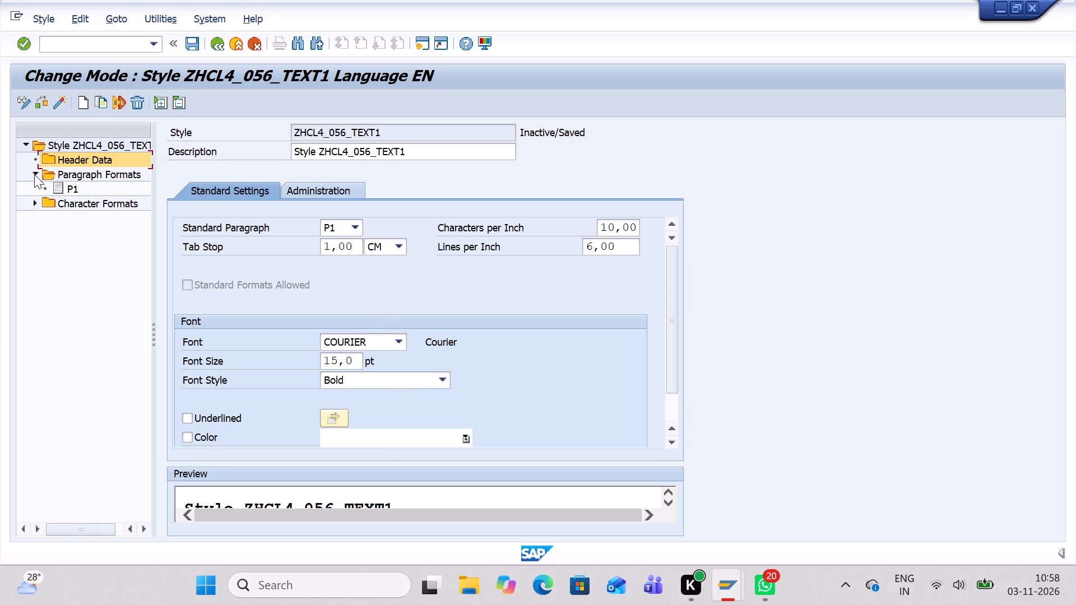
{"action": "double_click", "coordinate": [66, 187]}
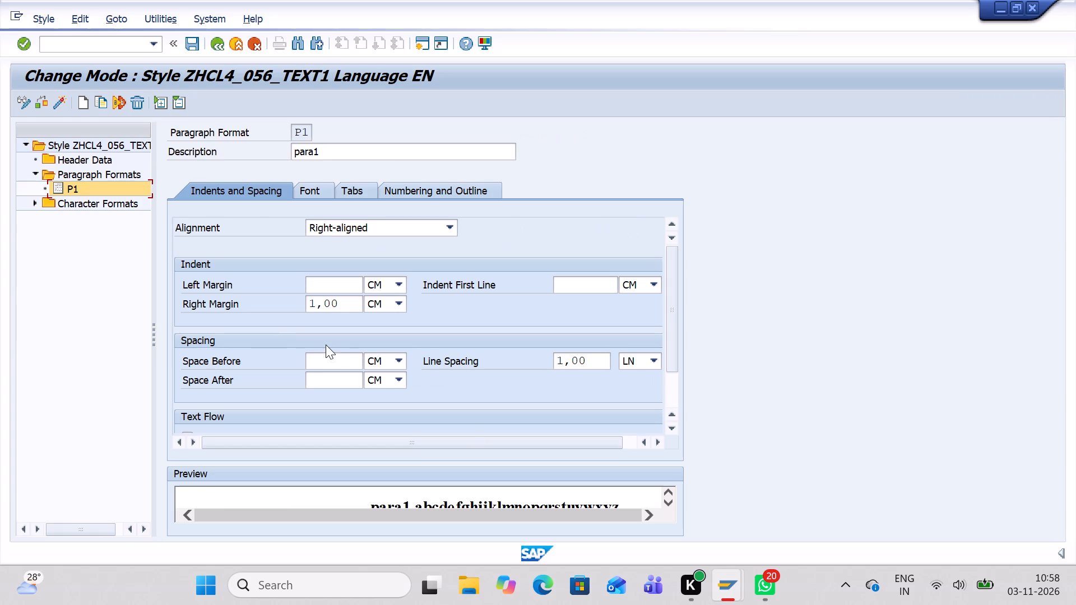
{"action": "double_click", "coordinate": [64, 183]}
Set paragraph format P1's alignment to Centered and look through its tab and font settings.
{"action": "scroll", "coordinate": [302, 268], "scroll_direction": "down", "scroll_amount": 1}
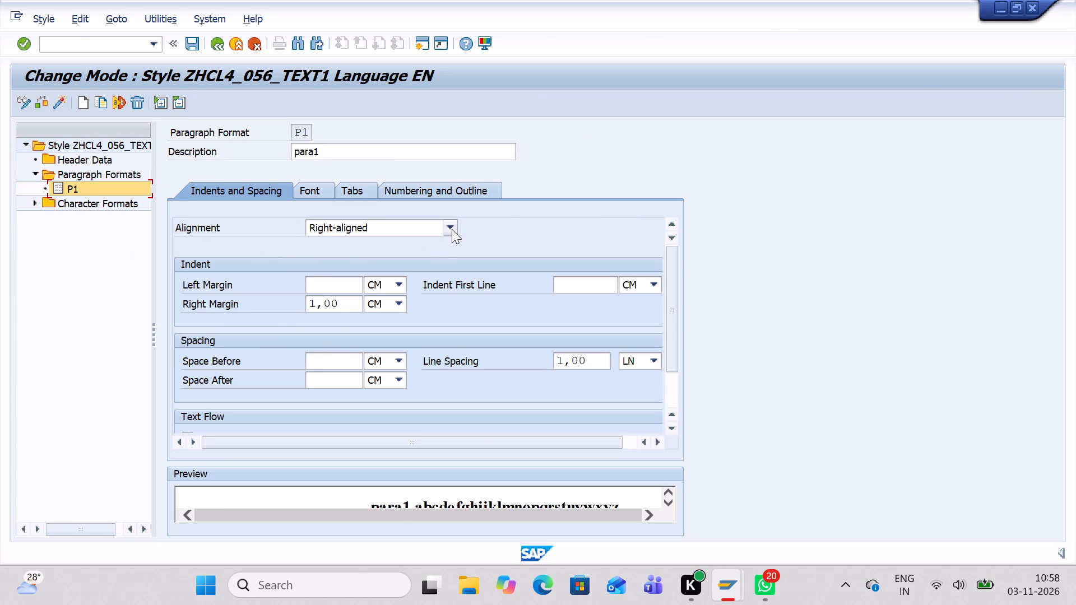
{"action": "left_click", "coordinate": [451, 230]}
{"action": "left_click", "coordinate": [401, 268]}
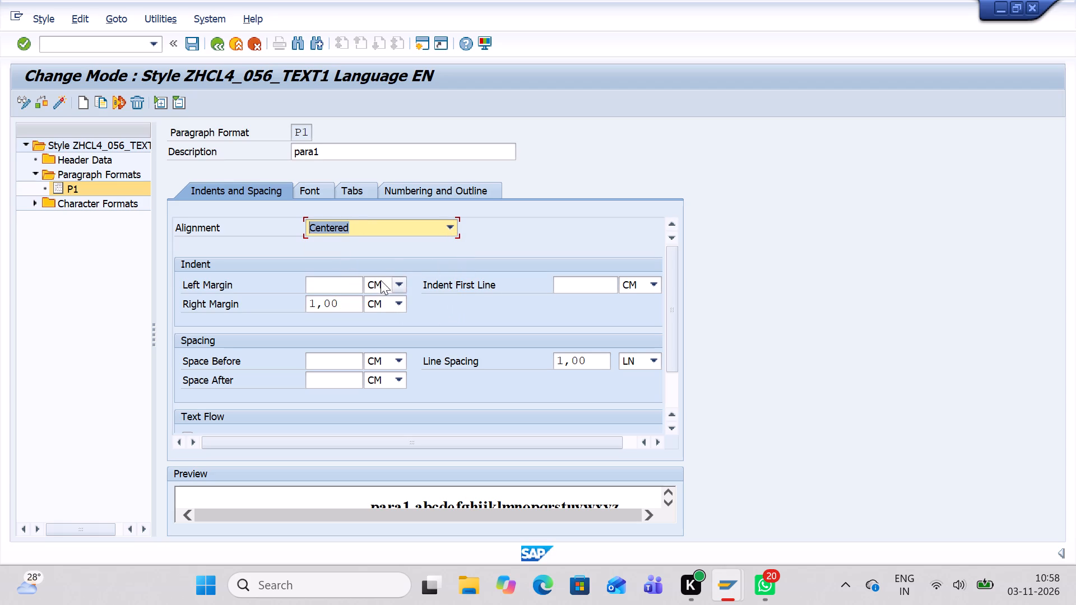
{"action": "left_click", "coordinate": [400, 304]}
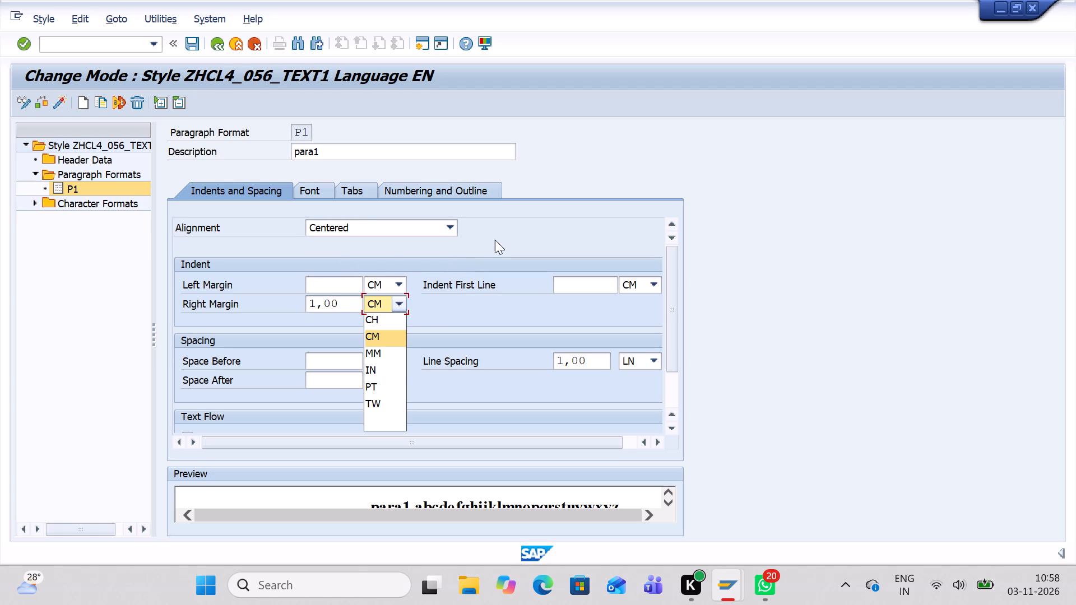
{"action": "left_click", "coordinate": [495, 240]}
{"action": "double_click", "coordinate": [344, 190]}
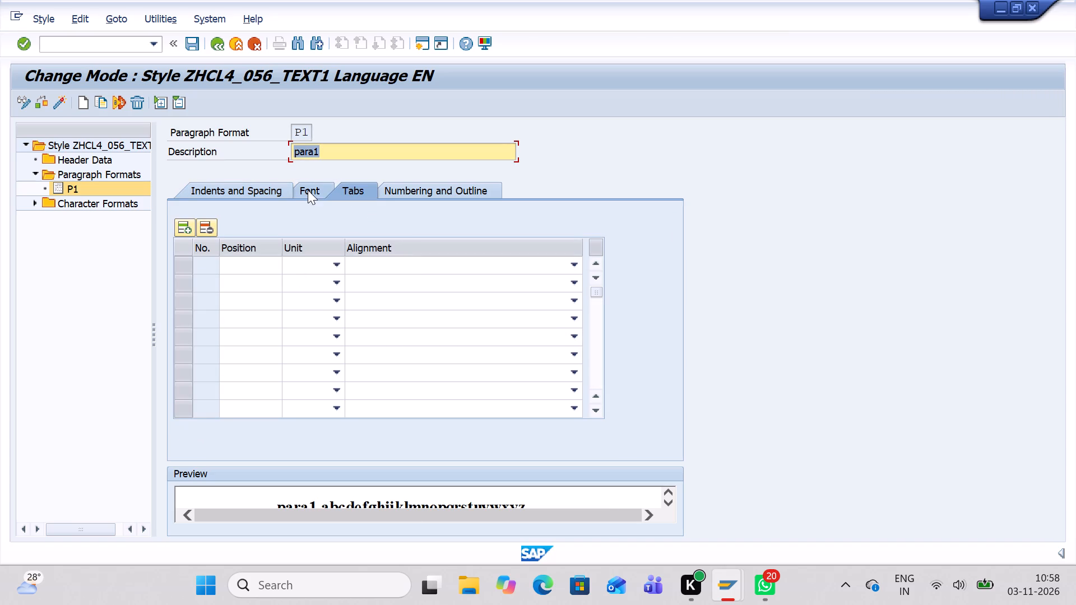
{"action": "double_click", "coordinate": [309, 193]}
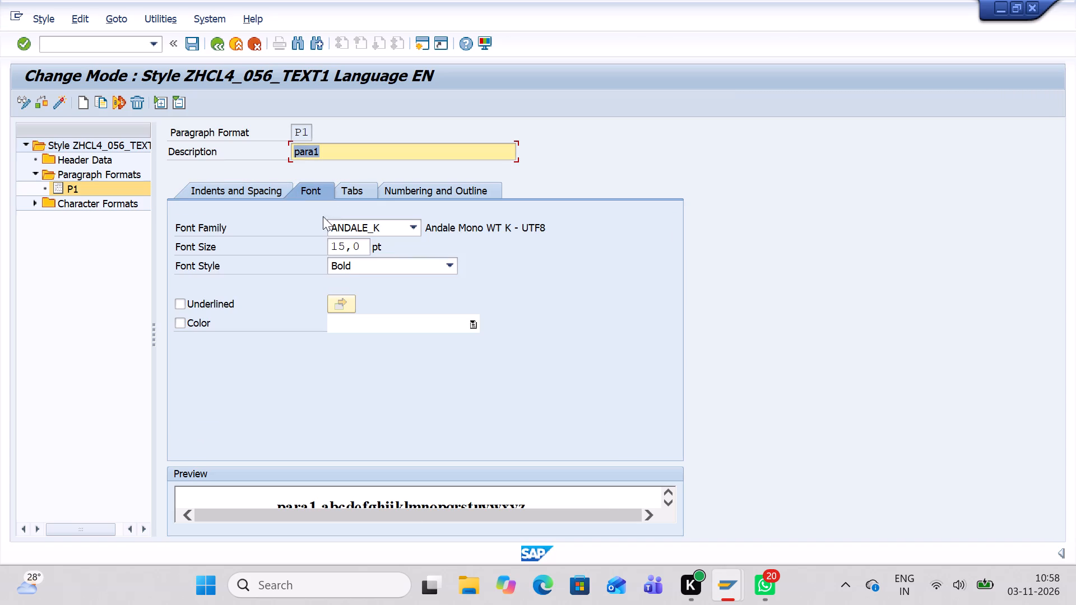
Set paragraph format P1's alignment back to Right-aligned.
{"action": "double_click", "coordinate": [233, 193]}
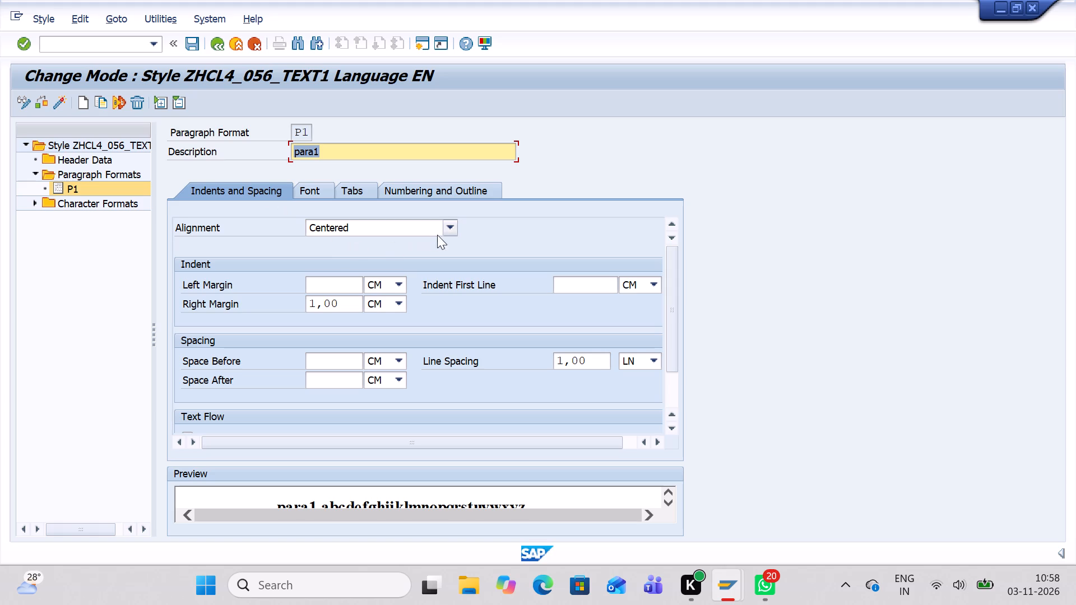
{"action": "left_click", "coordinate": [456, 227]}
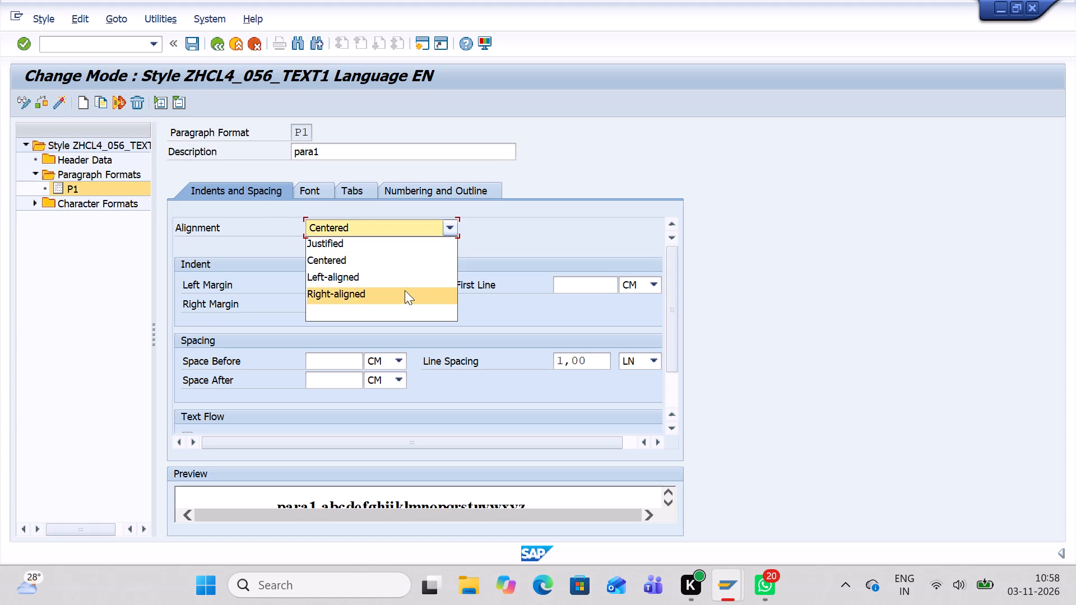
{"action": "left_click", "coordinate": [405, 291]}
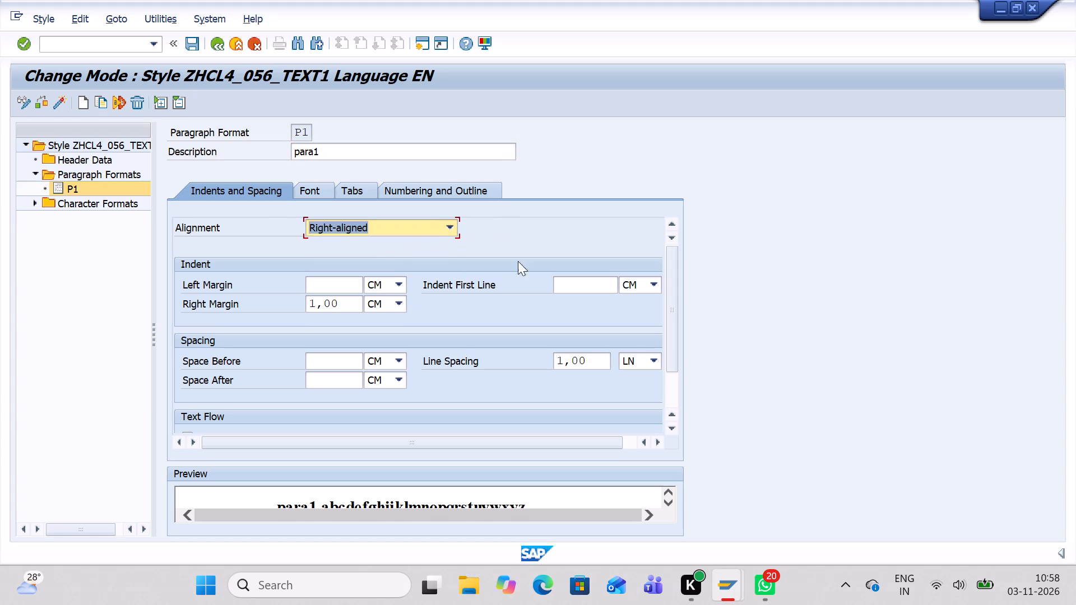
Review paragraph format P1's indent and spacing settings and expand the style's character formats.
{"action": "left_click", "coordinate": [346, 191]}
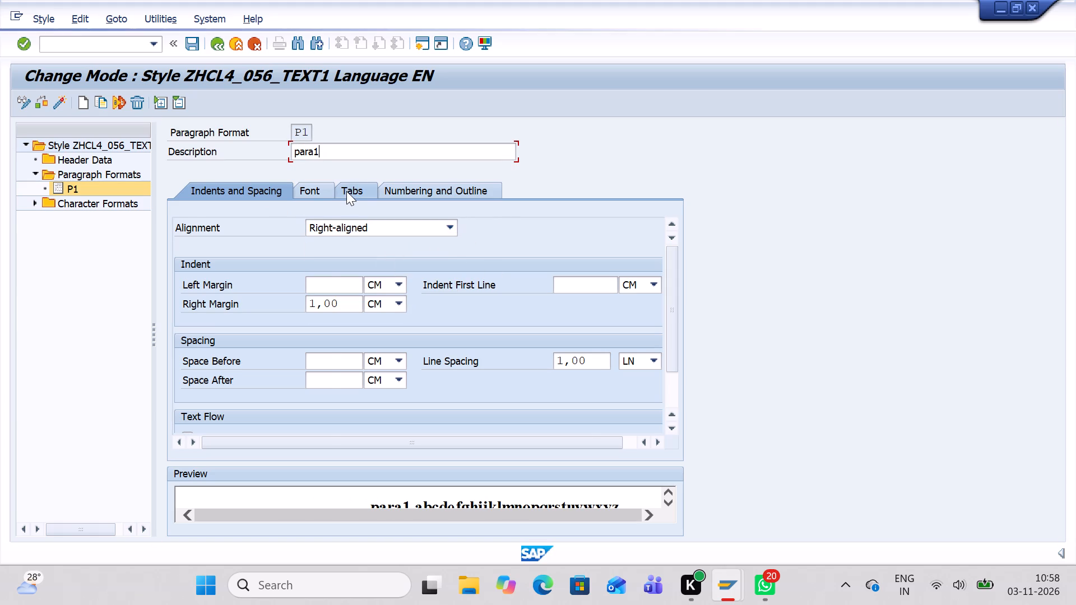
{"action": "left_click", "coordinate": [259, 190]}
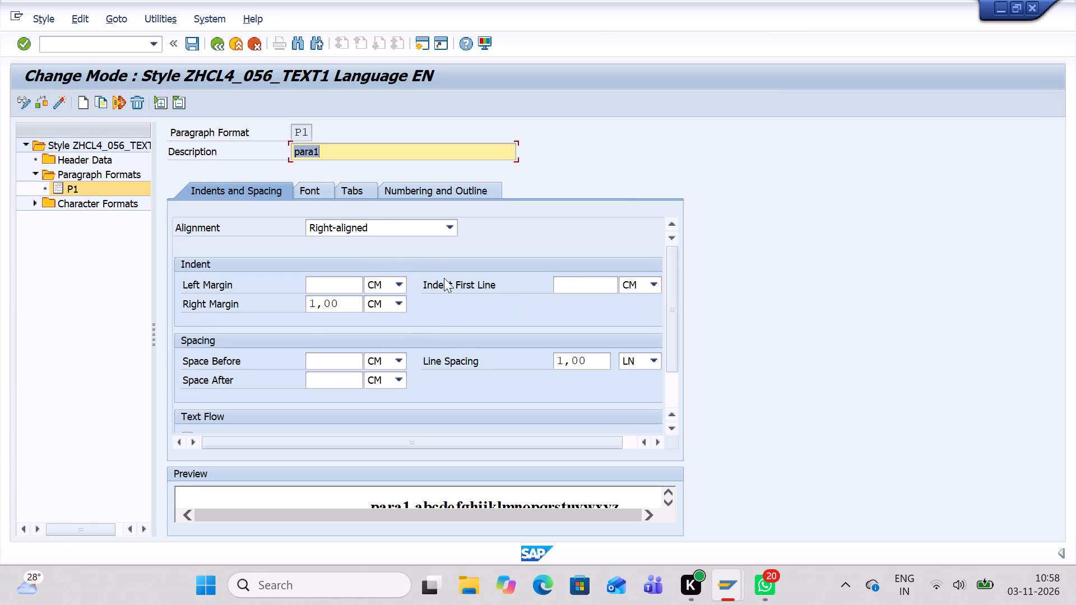
{"action": "scroll", "coordinate": [487, 306], "scroll_direction": "down", "scroll_amount": 6}
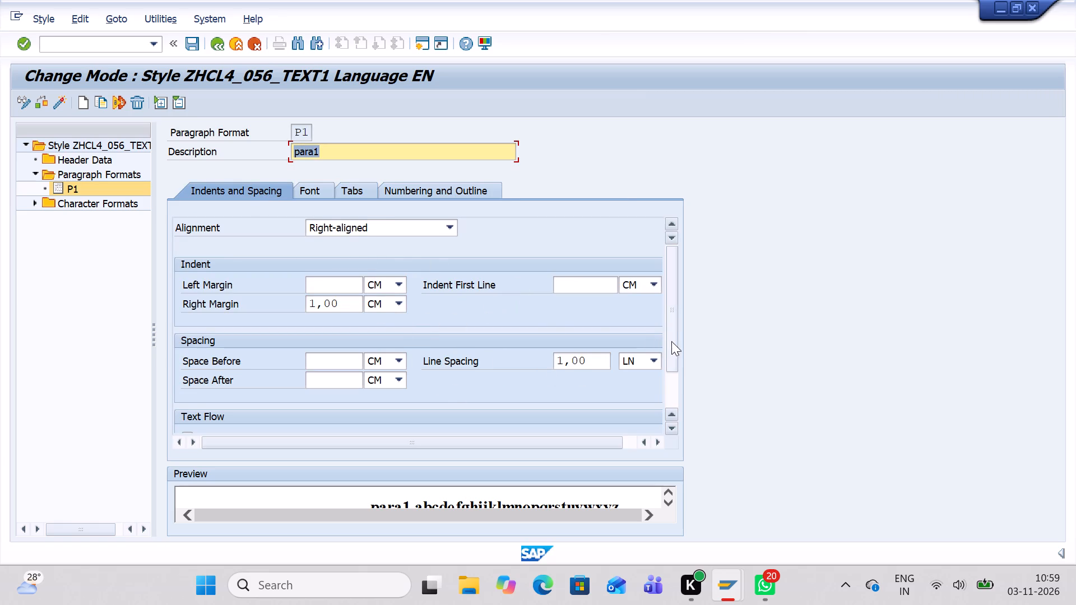
{"action": "left_click_drag", "start_coordinate": [669, 345], "coordinate": [664, 227]}
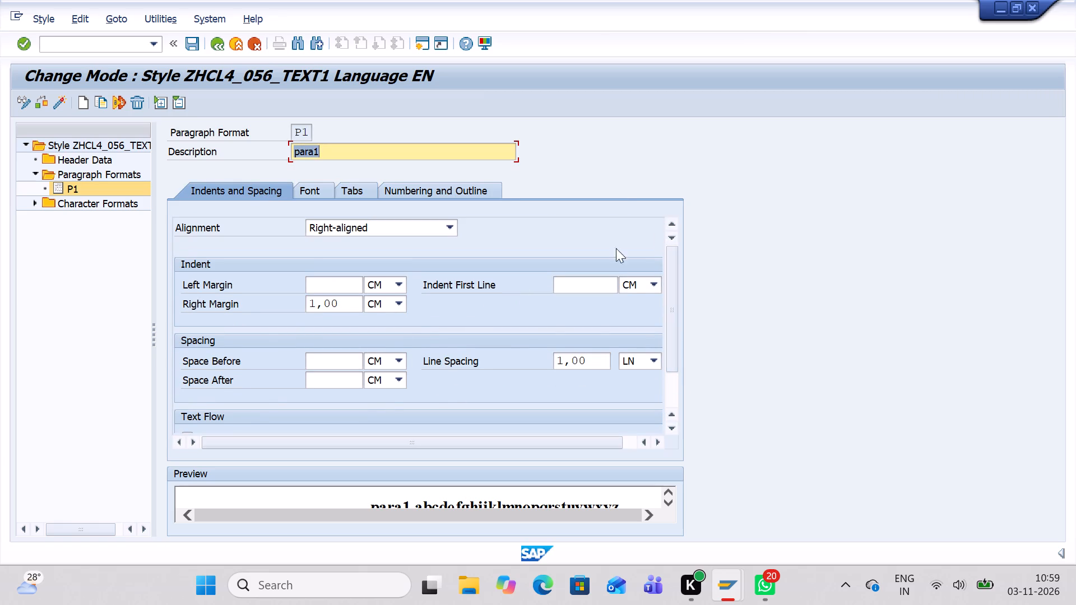
{"action": "left_click", "coordinate": [33, 200]}
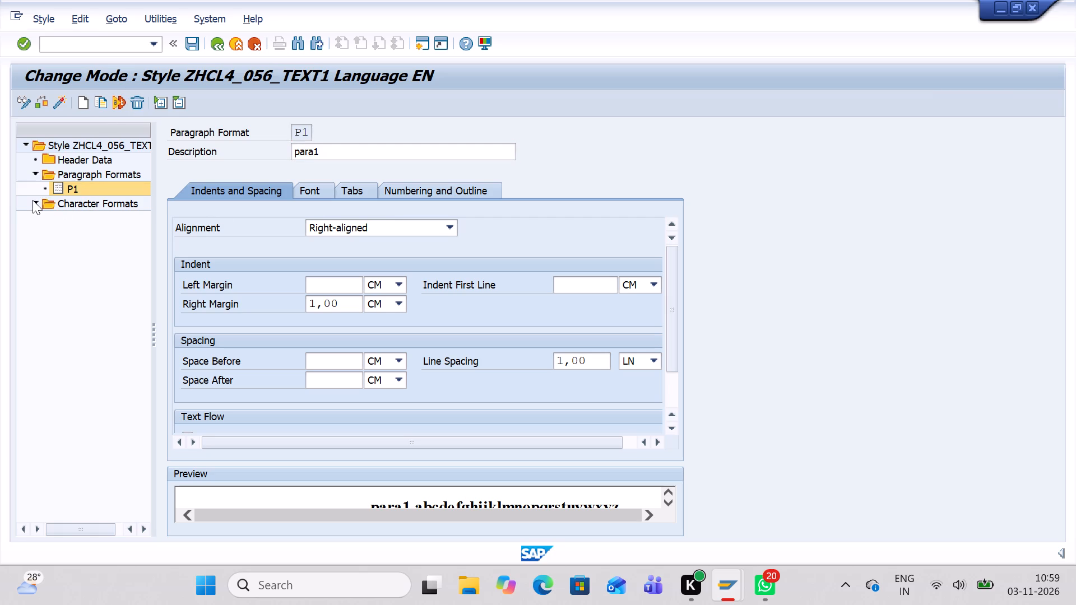
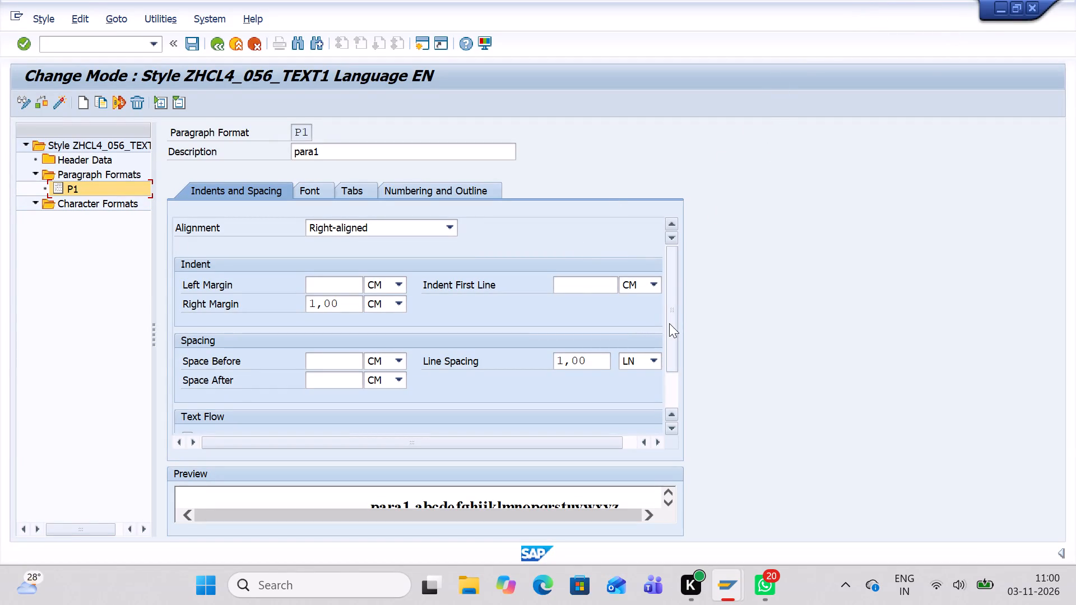
Collapse the Paragraph Formats node in the tree of style ZHCL4_056_TEXT1.
{"action": "left_click_drag", "start_coordinate": [669, 323], "coordinate": [671, 307]}
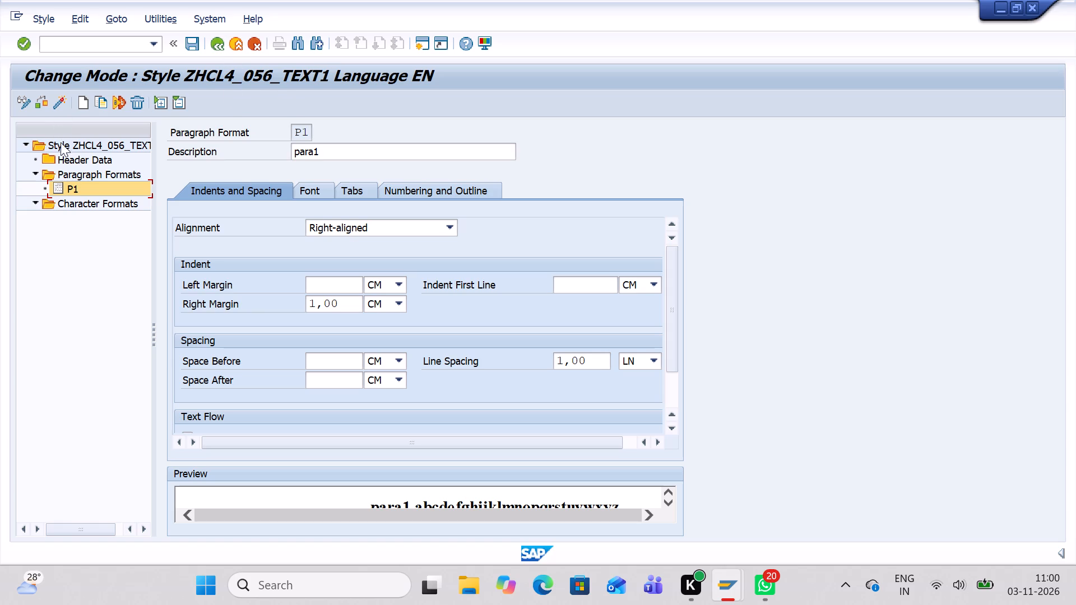
{"action": "left_click", "coordinate": [38, 171]}
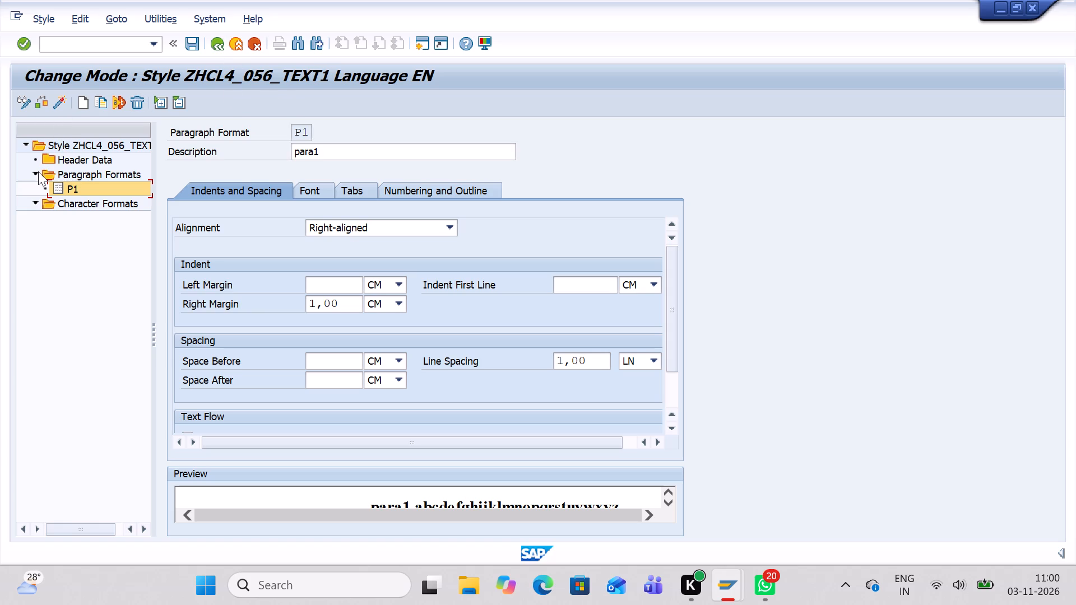
{"action": "left_click", "coordinate": [36, 173]}
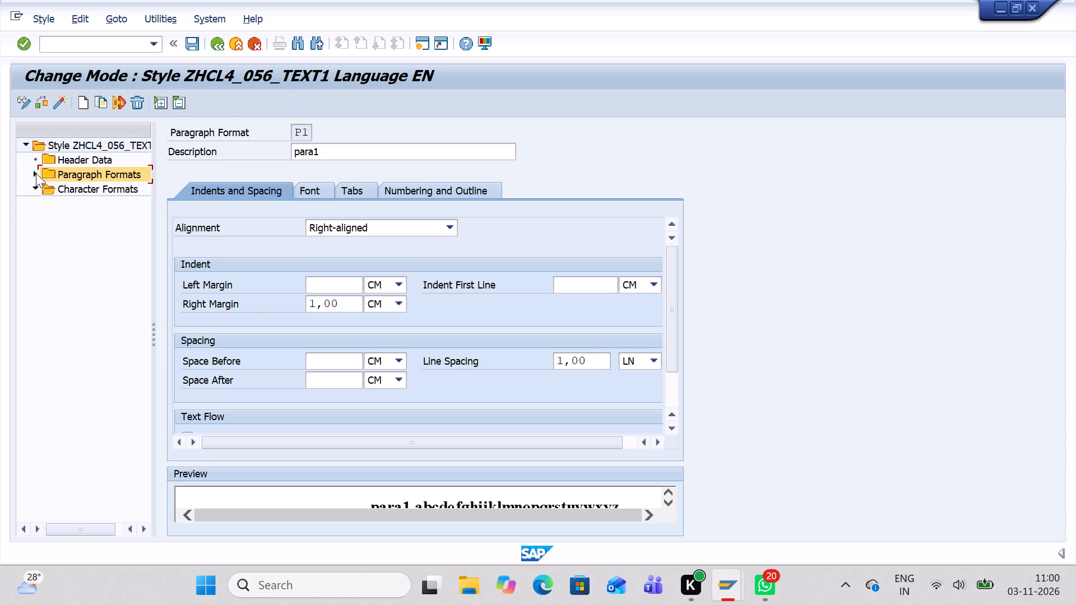
Open the header data of style ZHCL4_056_TEXT1, check the style with its changes saved first, and activate it.
{"action": "left_click", "coordinate": [26, 143]}
{"action": "left_click", "coordinate": [26, 143]}
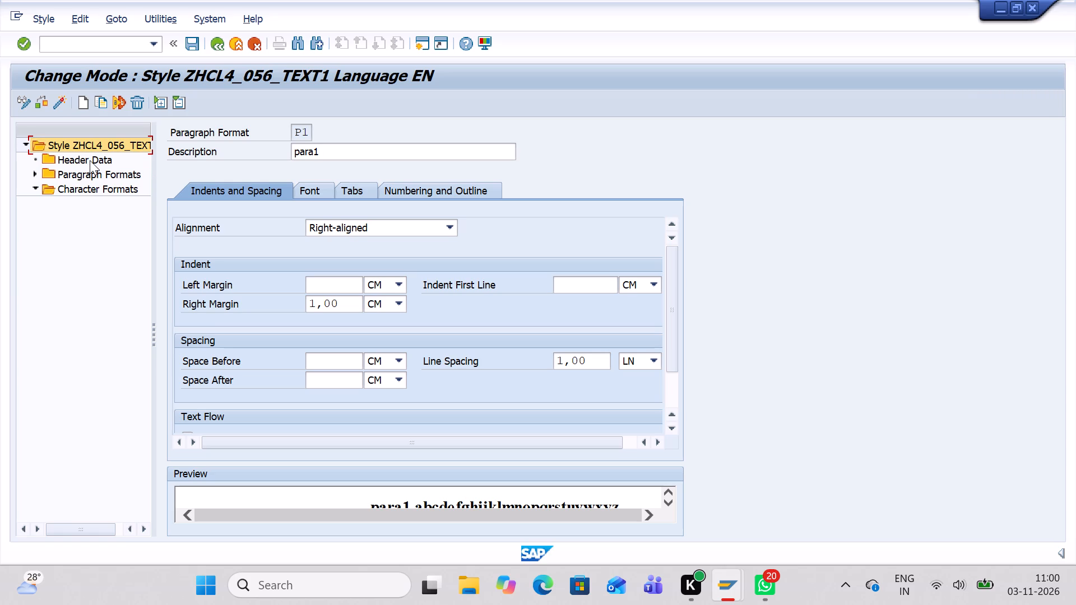
{"action": "double_click", "coordinate": [90, 160]}
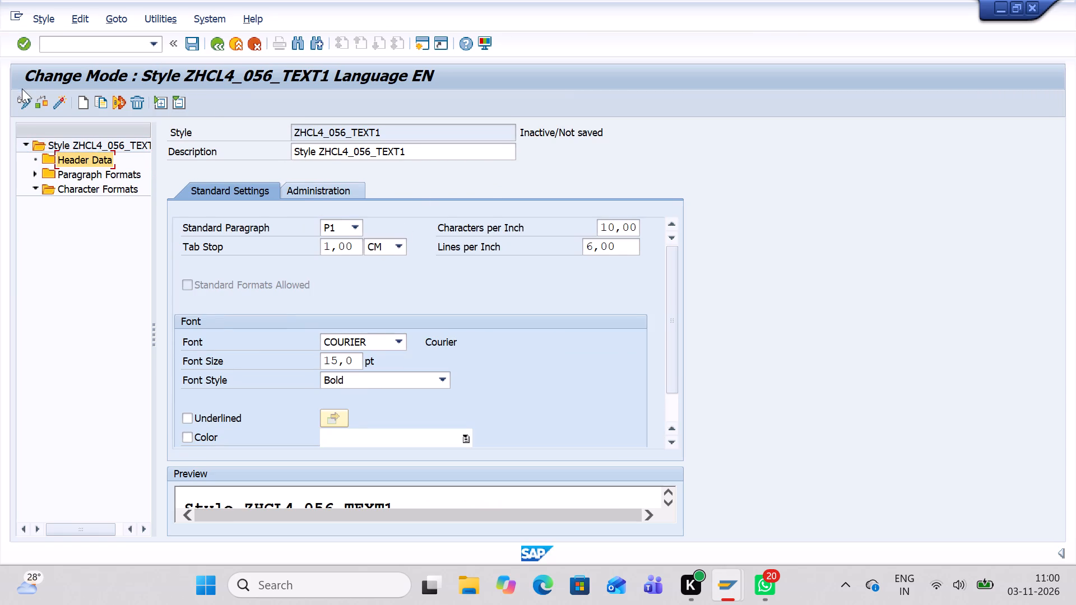
{"action": "left_click", "coordinate": [40, 100]}
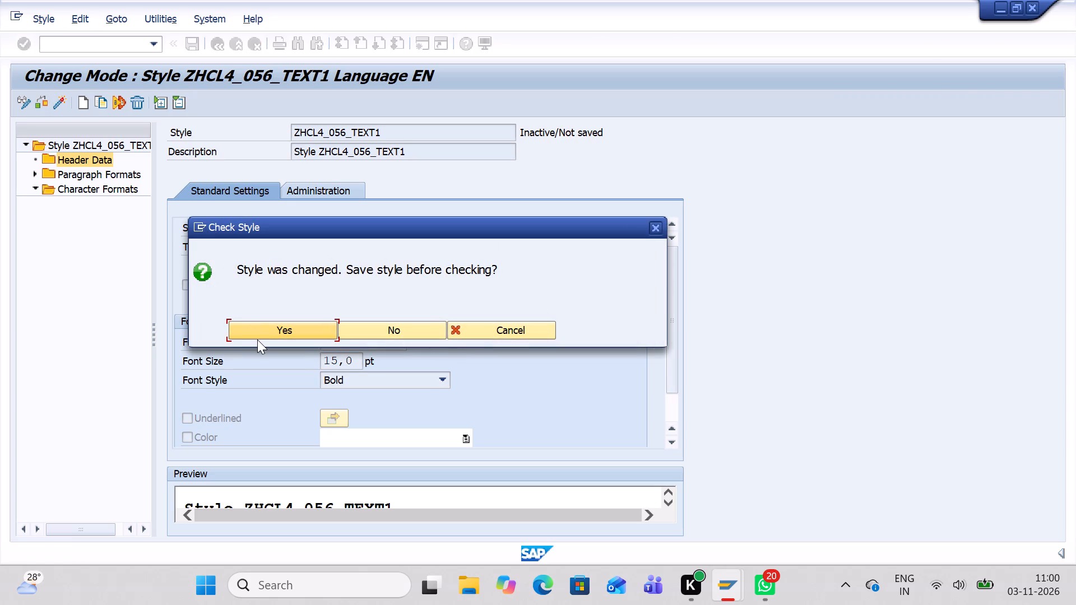
{"action": "left_click", "coordinate": [258, 339]}
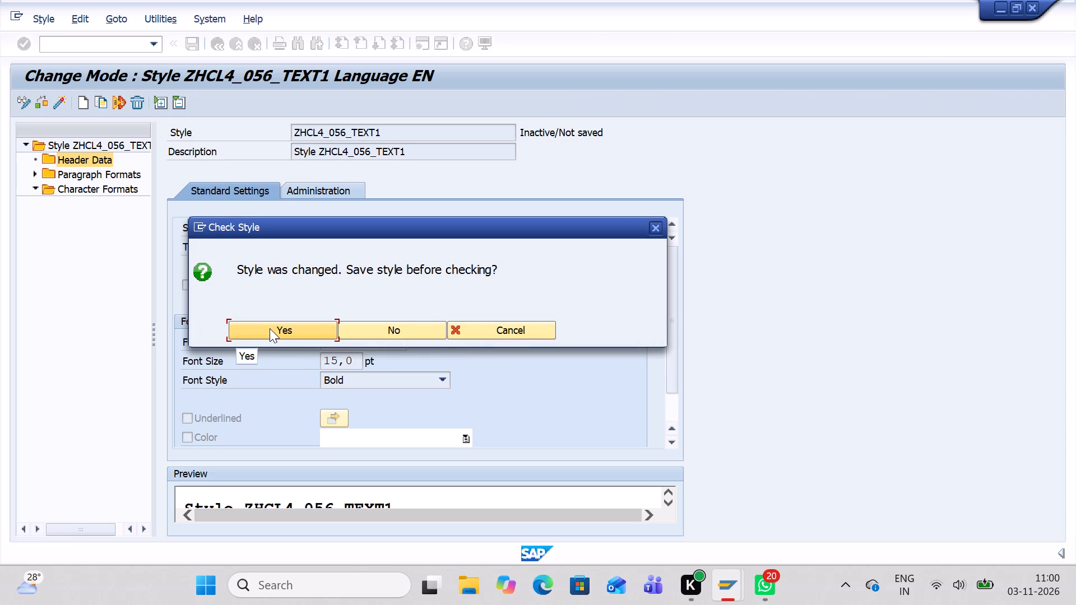
{"action": "left_click", "coordinate": [270, 328]}
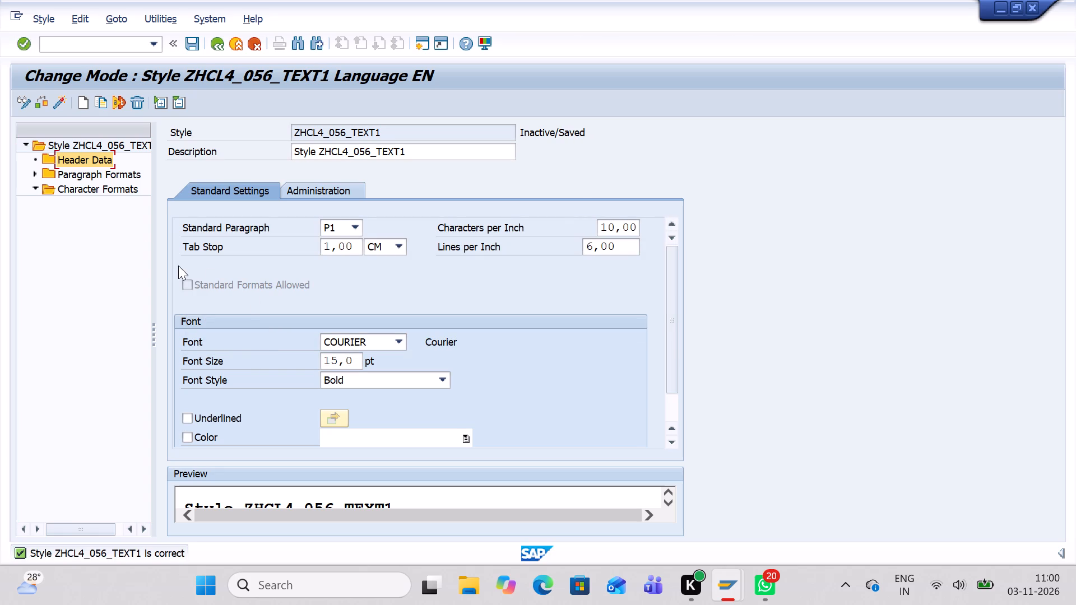
{"action": "left_click", "coordinate": [45, 98]}
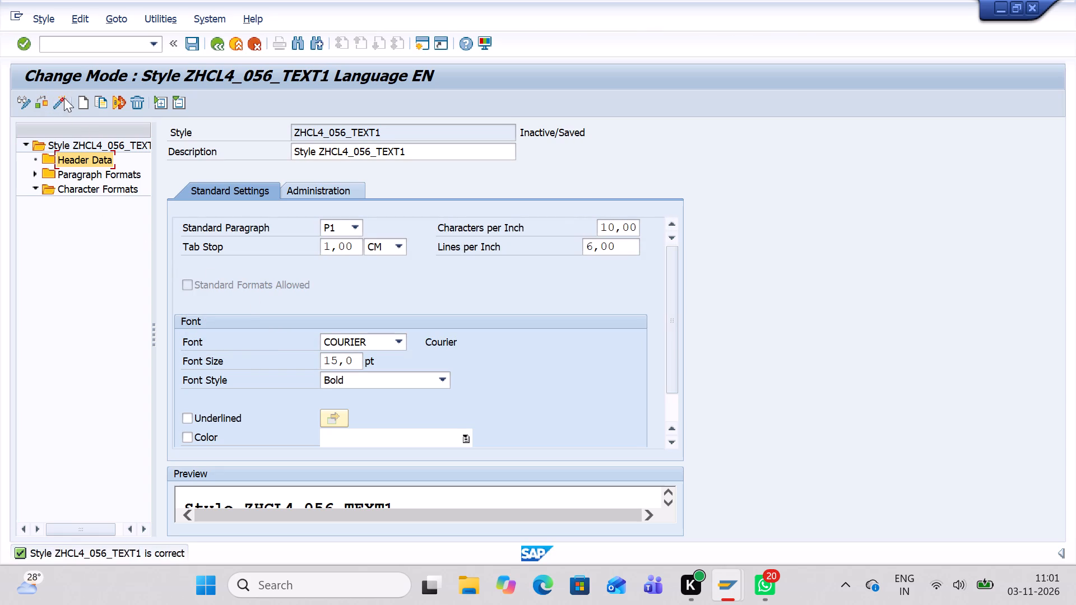
{"action": "left_click", "coordinate": [61, 105]}
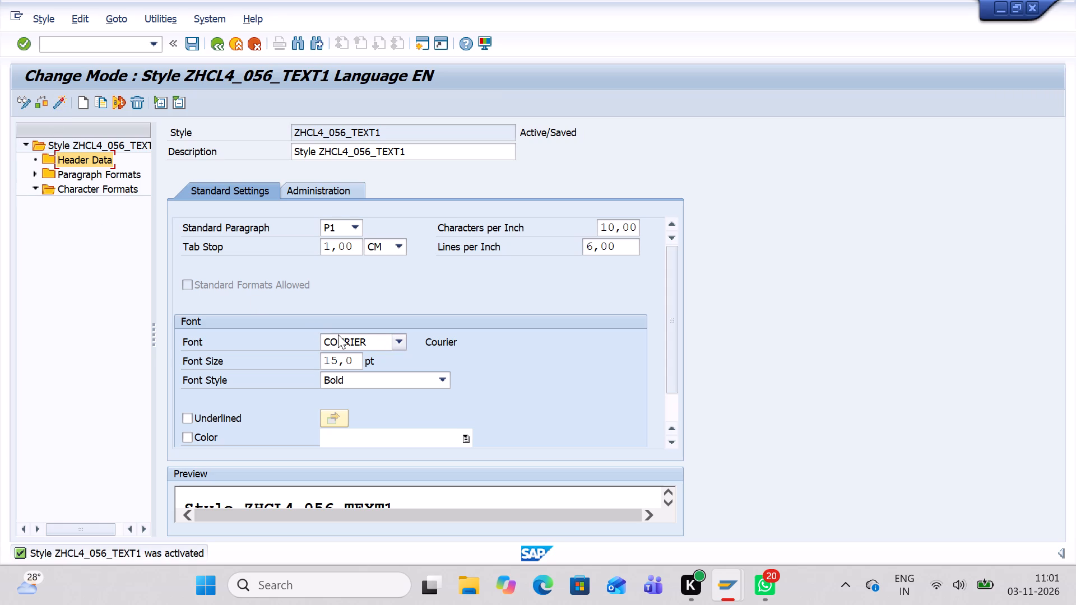
Review the style's administration data and paragraph format P1's indent, font, and numbering and outline settings.
{"action": "left_click", "coordinate": [338, 190]}
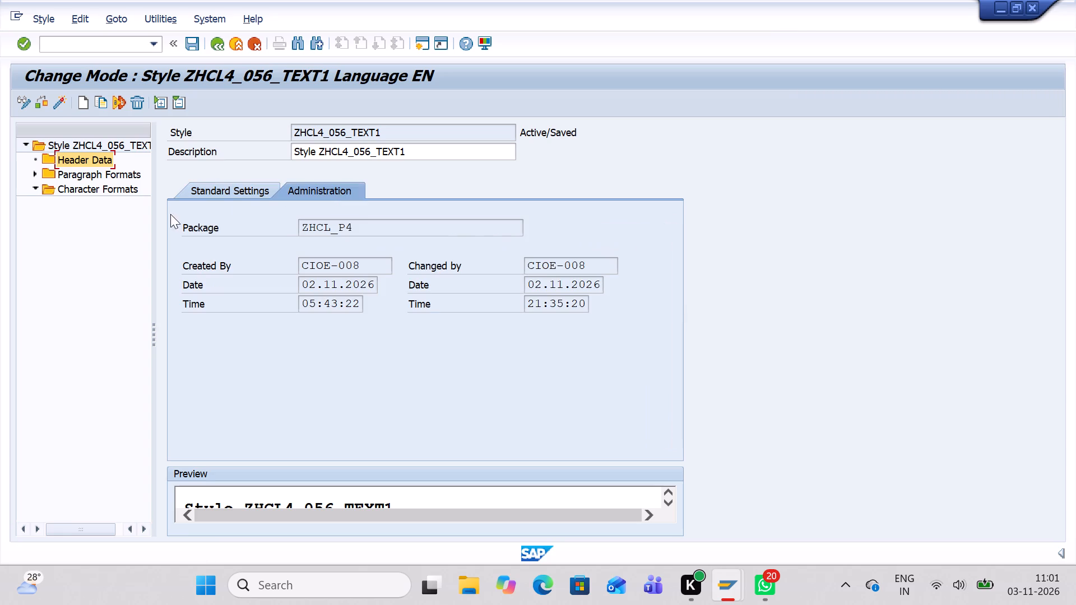
{"action": "left_click", "coordinate": [34, 175]}
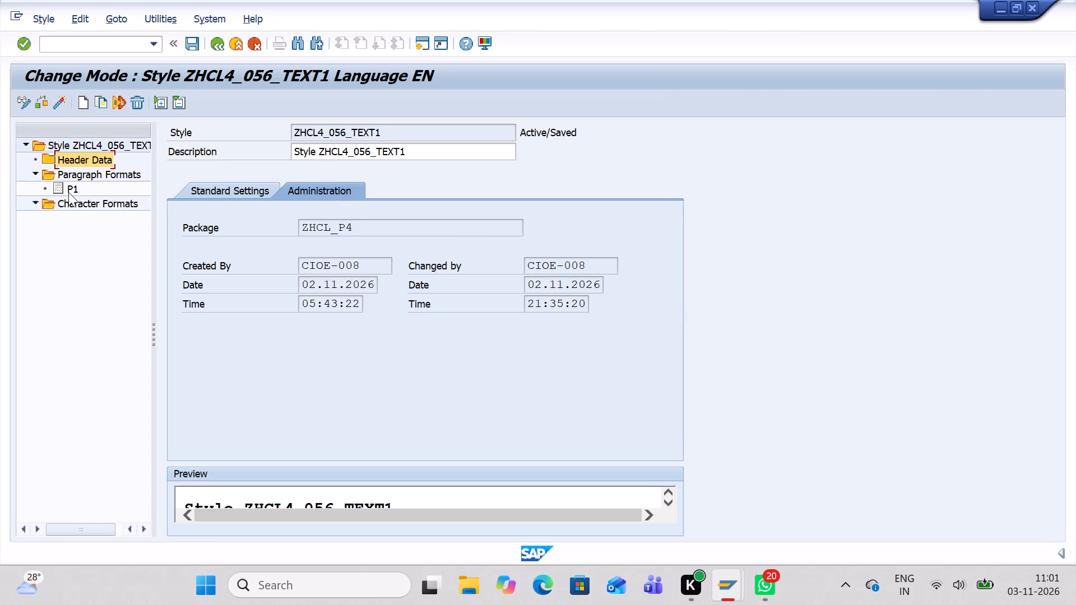
{"action": "double_click", "coordinate": [72, 190]}
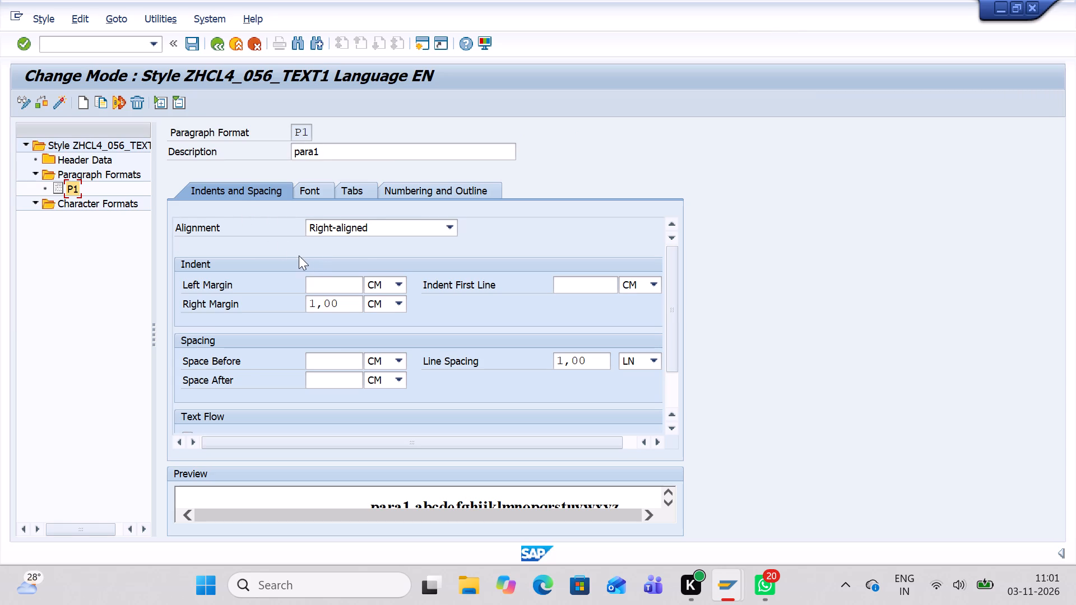
{"action": "left_click", "coordinate": [315, 188]}
{"action": "double_click", "coordinate": [315, 188]}
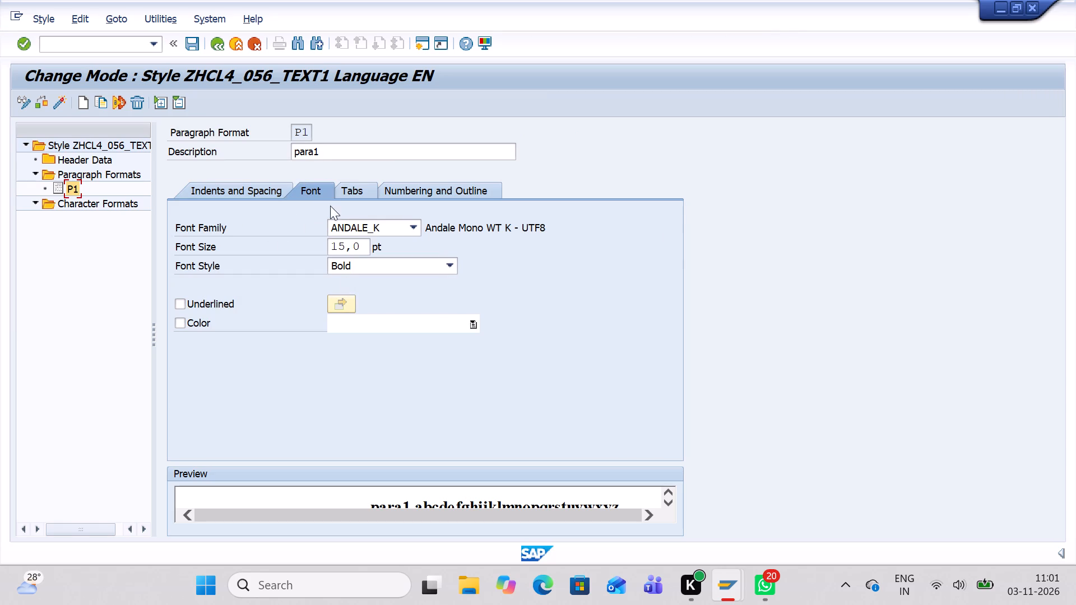
{"action": "double_click", "coordinate": [351, 192]}
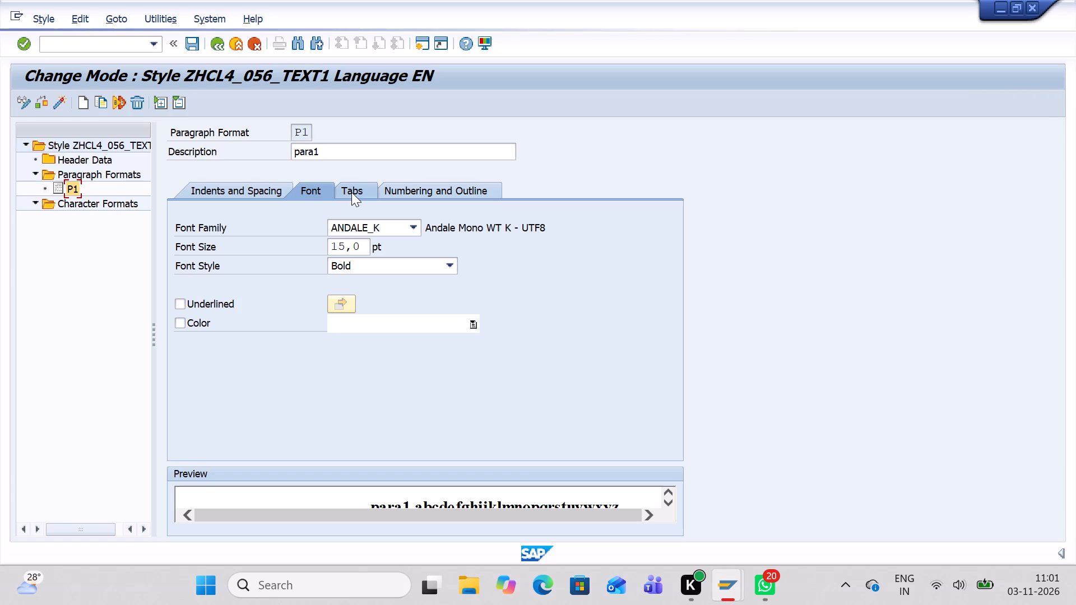
{"action": "double_click", "coordinate": [433, 187]}
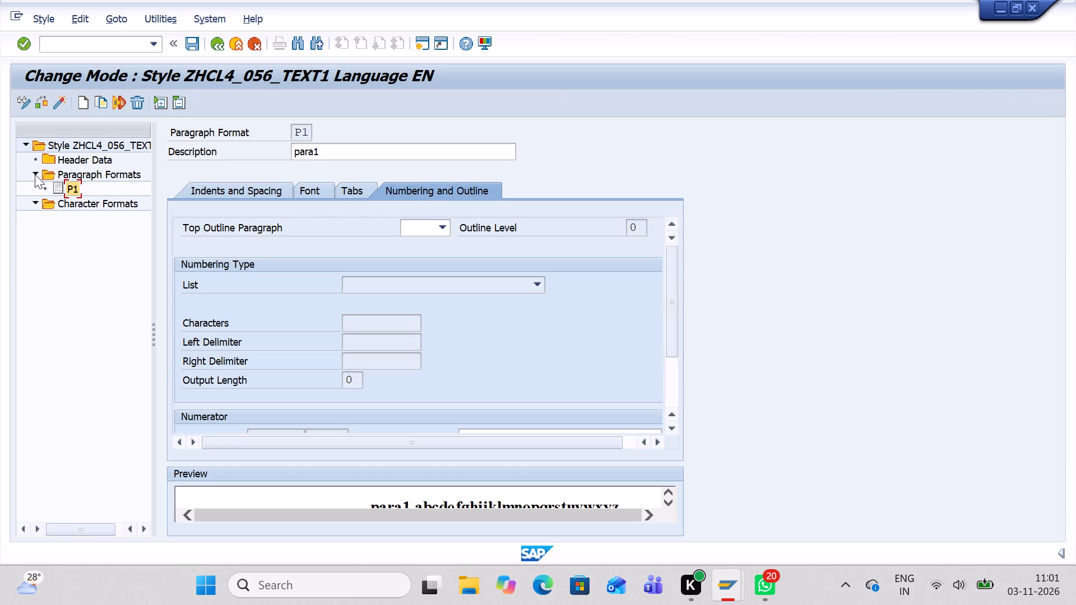
Return to the style's header data and examine its standard settings, including the default font section.
{"action": "left_click", "coordinate": [35, 174]}
{"action": "double_click", "coordinate": [62, 159]}
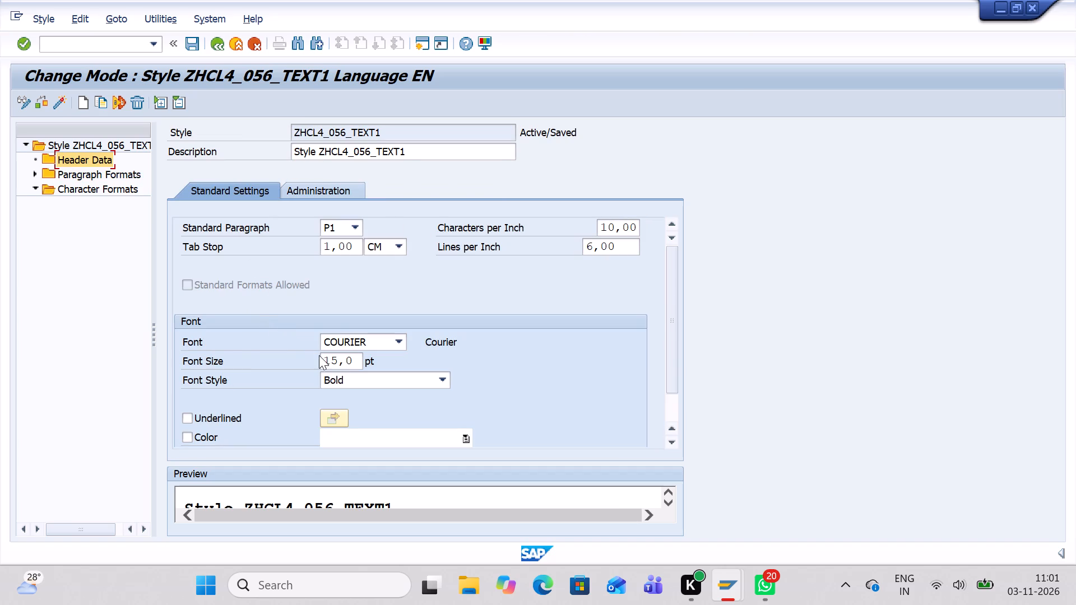
{"action": "scroll", "coordinate": [323, 359], "scroll_direction": "down", "scroll_amount": 3}
{"action": "left_click_drag", "start_coordinate": [676, 376], "coordinate": [672, 425]}
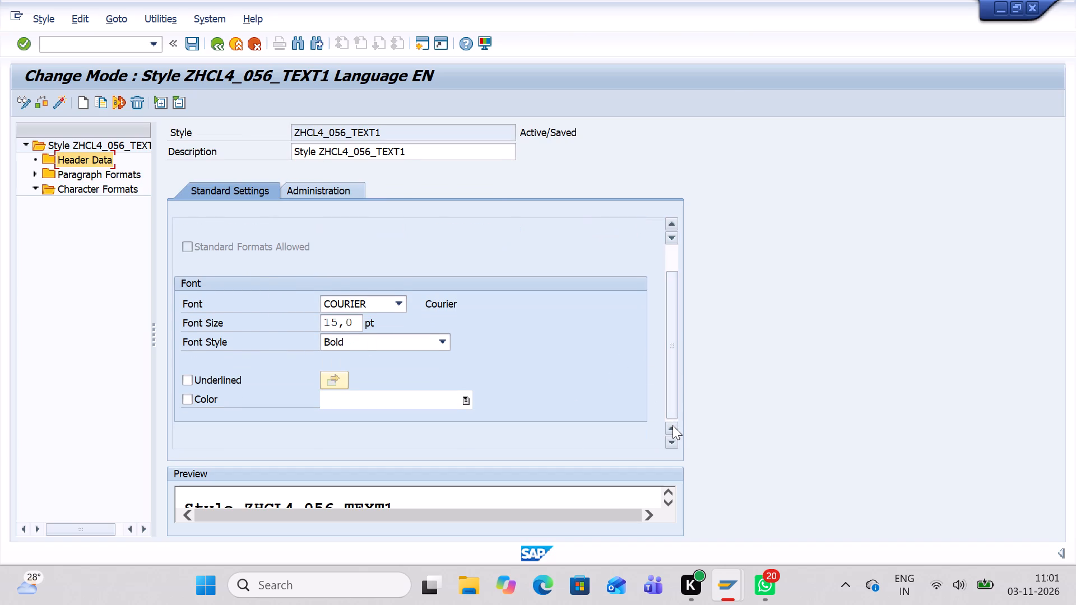
{"action": "scroll", "coordinate": [521, 350], "scroll_direction": "down", "scroll_amount": 1}
{"action": "scroll", "coordinate": [521, 350], "scroll_direction": "up", "scroll_amount": 2}
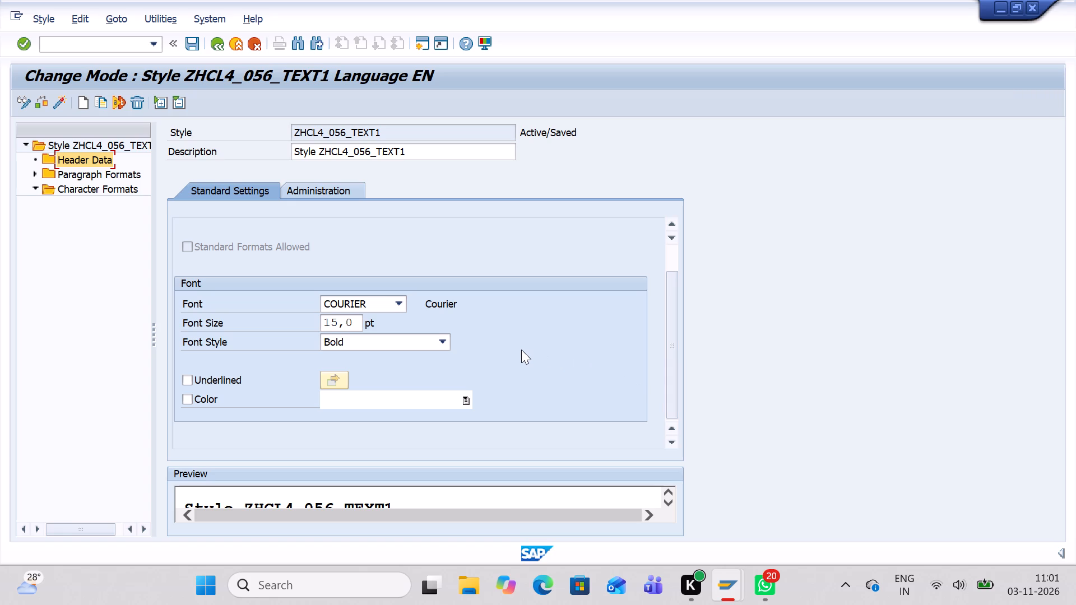
{"action": "scroll", "coordinate": [521, 350], "scroll_direction": "up", "scroll_amount": 3}
{"action": "scroll", "coordinate": [521, 350], "scroll_direction": "down", "scroll_amount": 1}
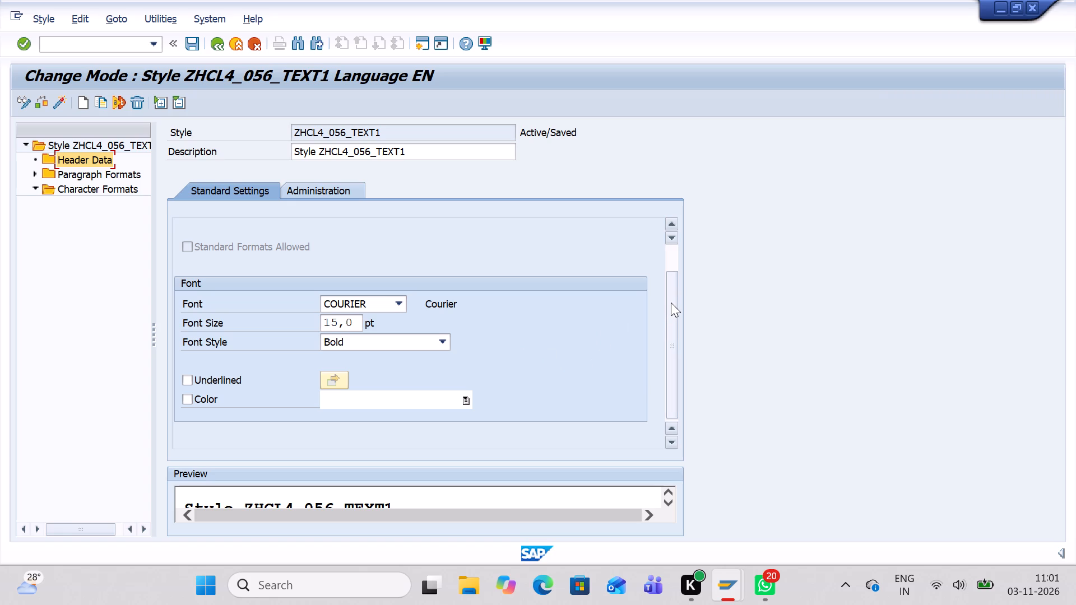
Check the administration data in the style's header and review its standard paragraph, tab stop and font settings.
{"action": "left_click_drag", "start_coordinate": [671, 302], "coordinate": [690, 220]}
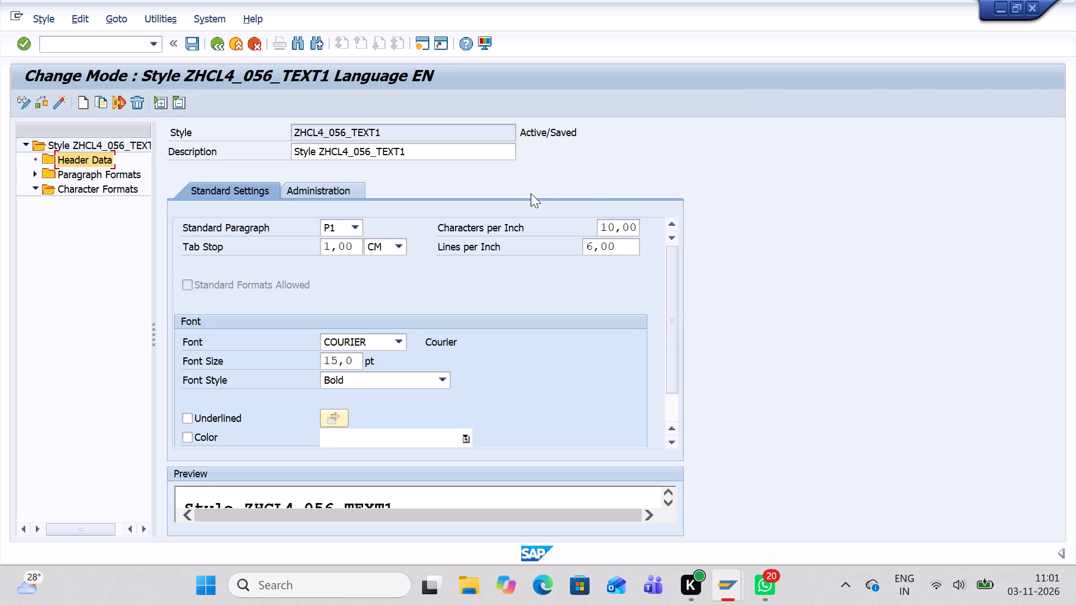
{"action": "left_click", "coordinate": [332, 192]}
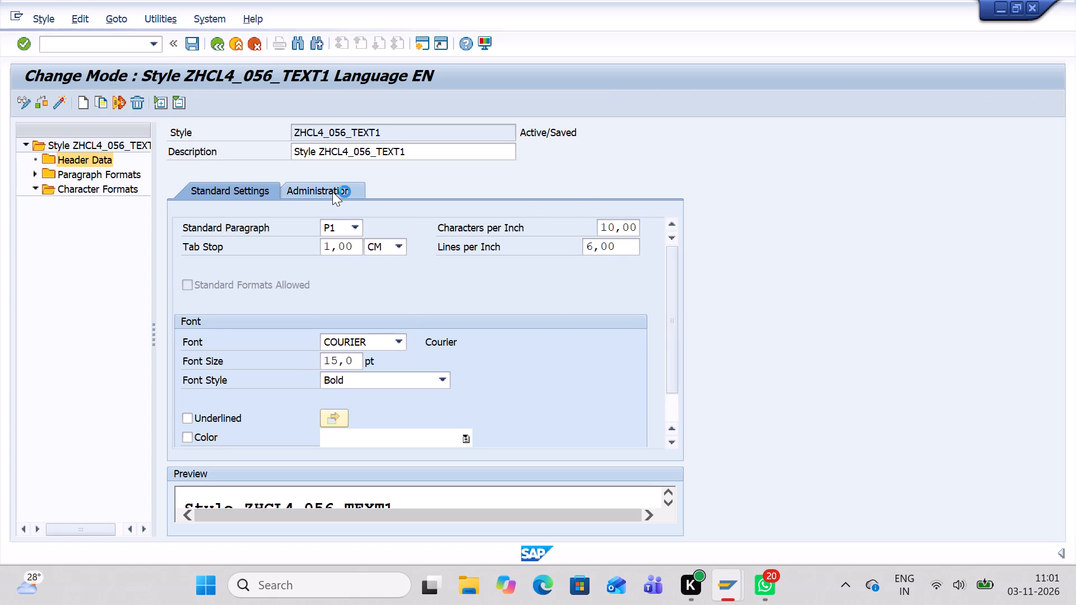
{"action": "left_click", "coordinate": [203, 188]}
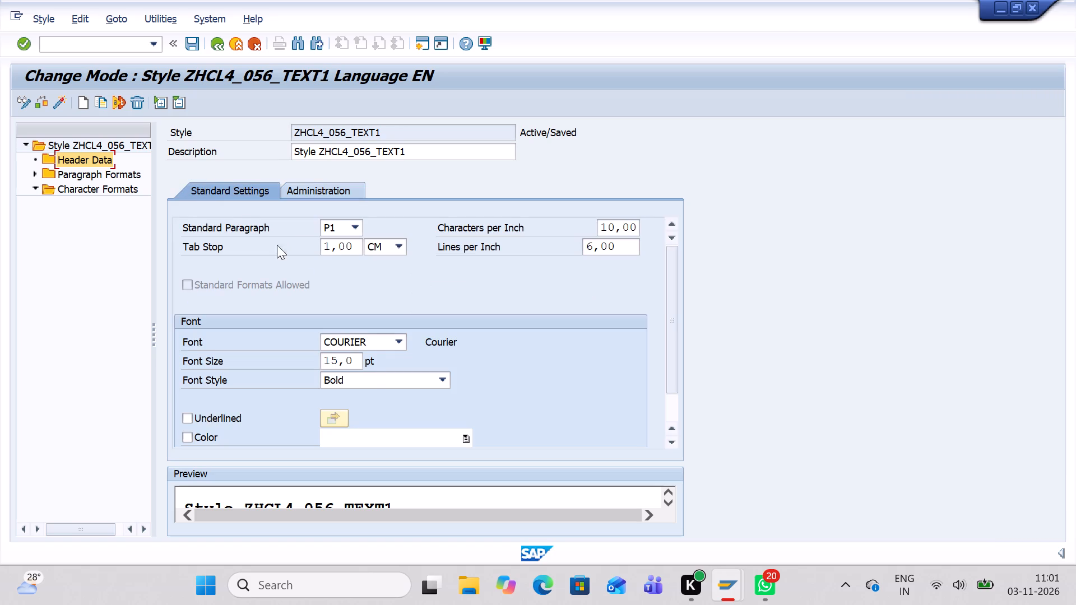